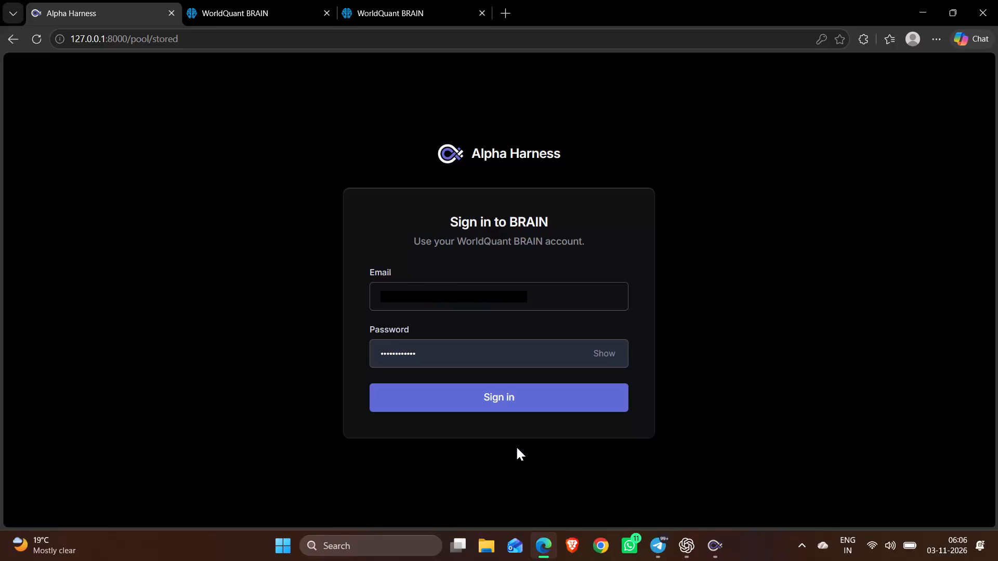
Sign in to BRAIN from Alpha Harness with the email and password already filled in.
{"action": "left_click", "coordinate": [487, 385]}
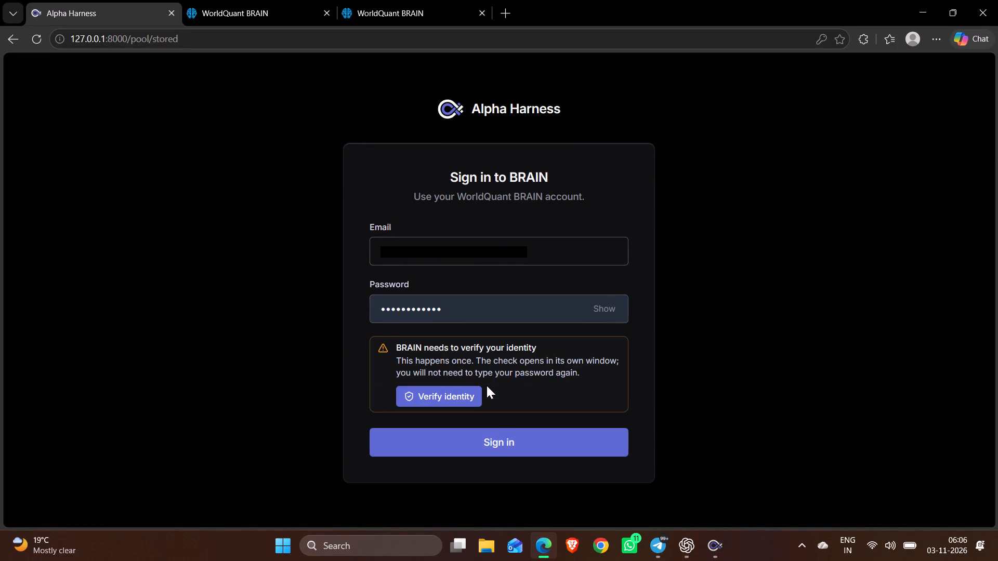
Start the BRAIN identity verification in Persona and capture the face photo with this device's camera.
{"action": "left_click", "coordinate": [456, 401]}
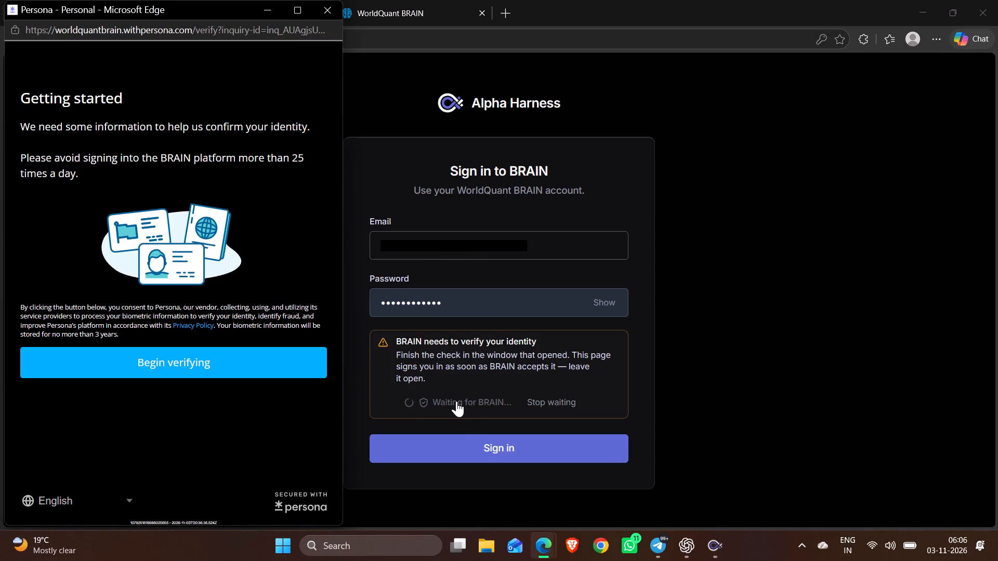
{"action": "left_click", "coordinate": [212, 354]}
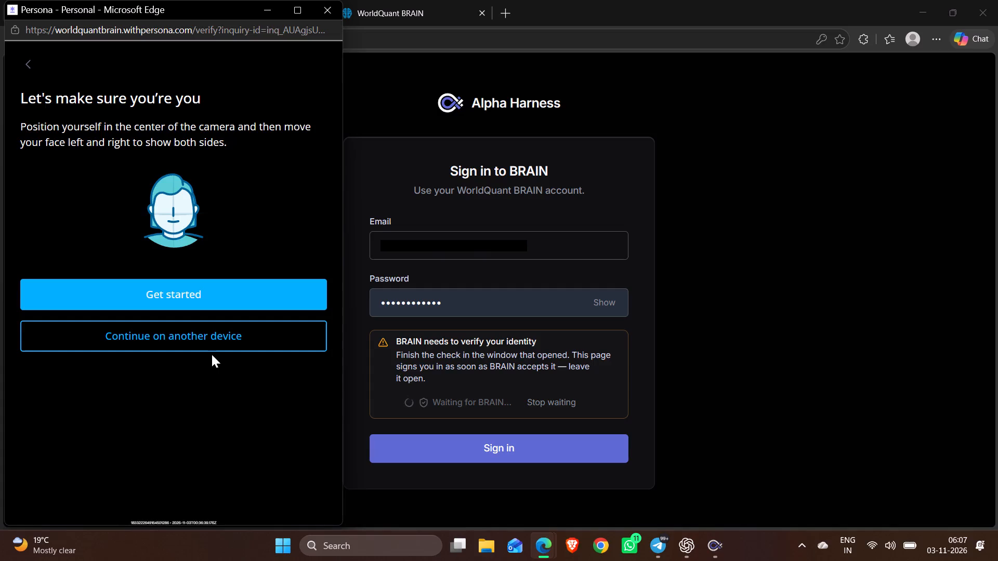
{"action": "left_click", "coordinate": [181, 302]}
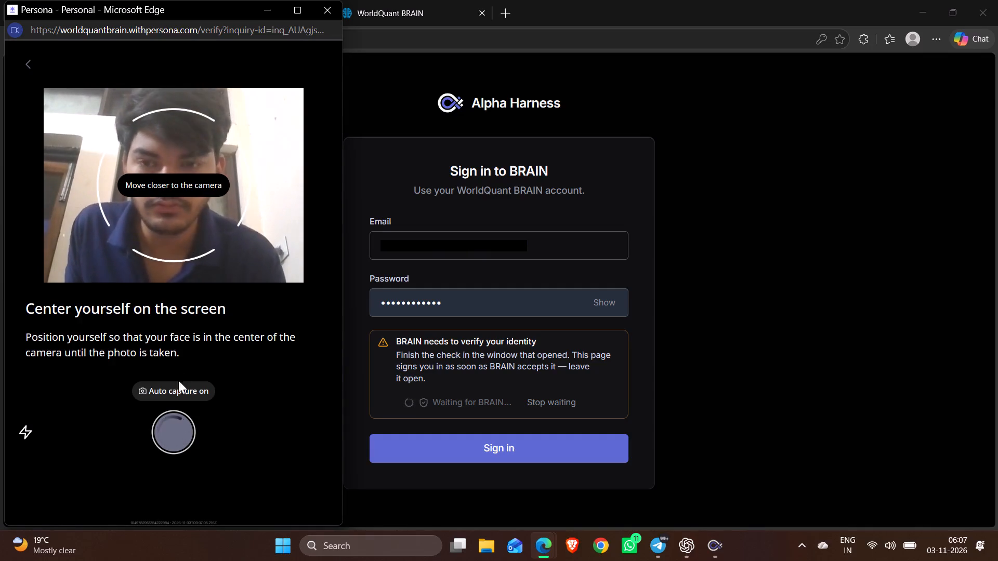
{"action": "left_click", "coordinate": [176, 437]}
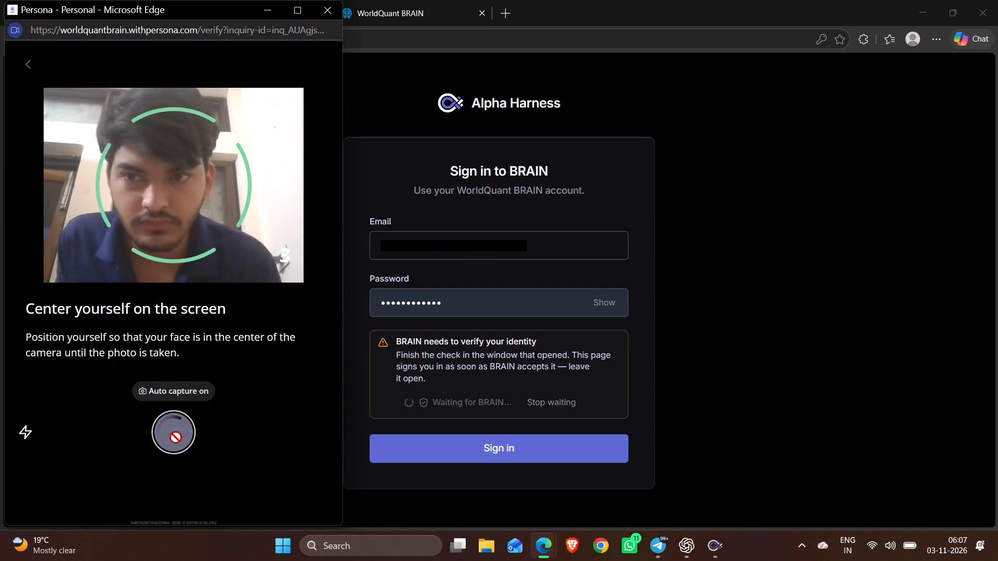
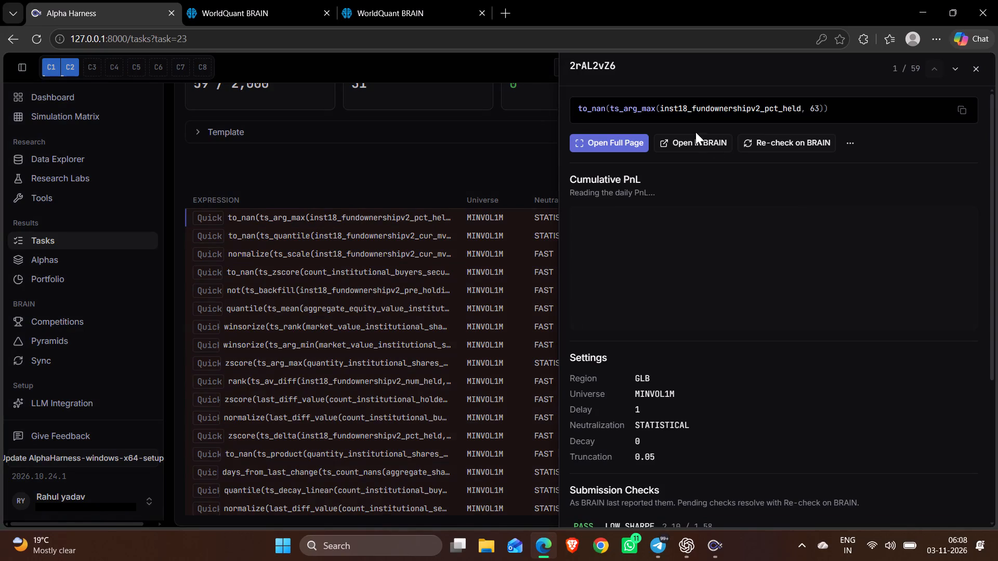
{"action": "left_click", "coordinate": [695, 137]}
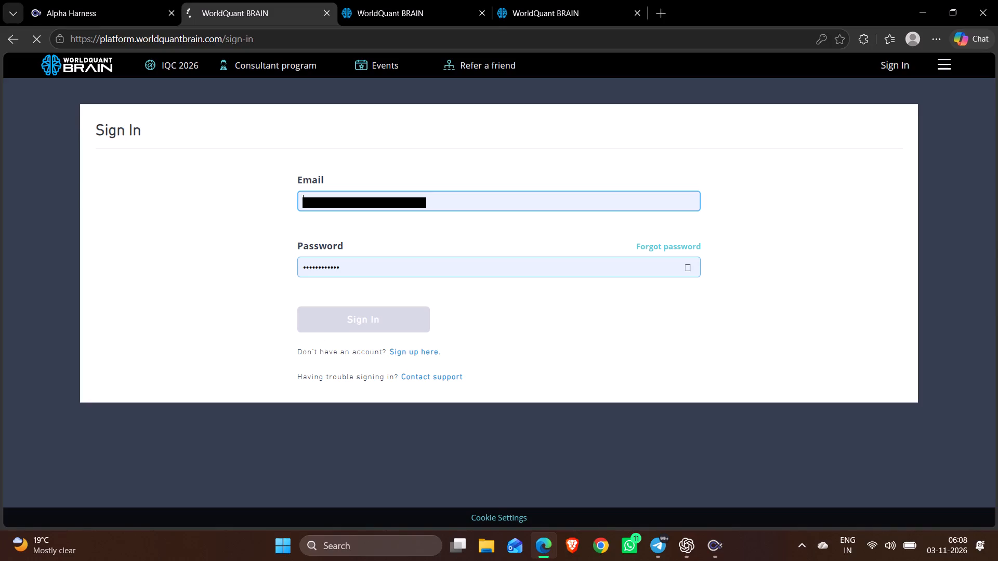
Sign in to the WorldQuant BRAIN website with the email and password already filled in.
{"action": "left_click", "coordinate": [353, 265]}
{"action": "left_click", "coordinate": [304, 318]}
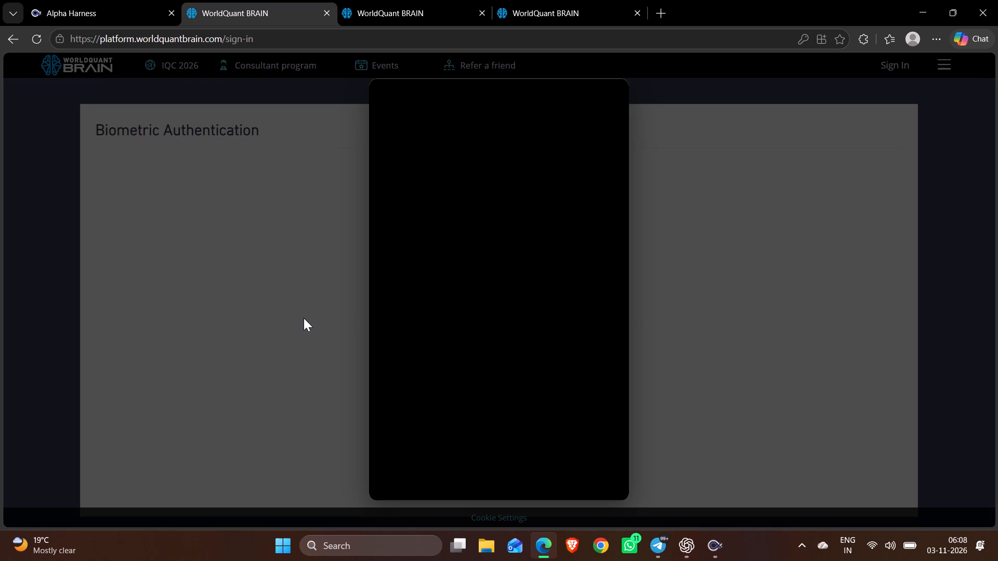
Start the biometric authentication on this device and capture the centred face photo with the camera.
{"action": "left_click", "coordinate": [561, 426]}
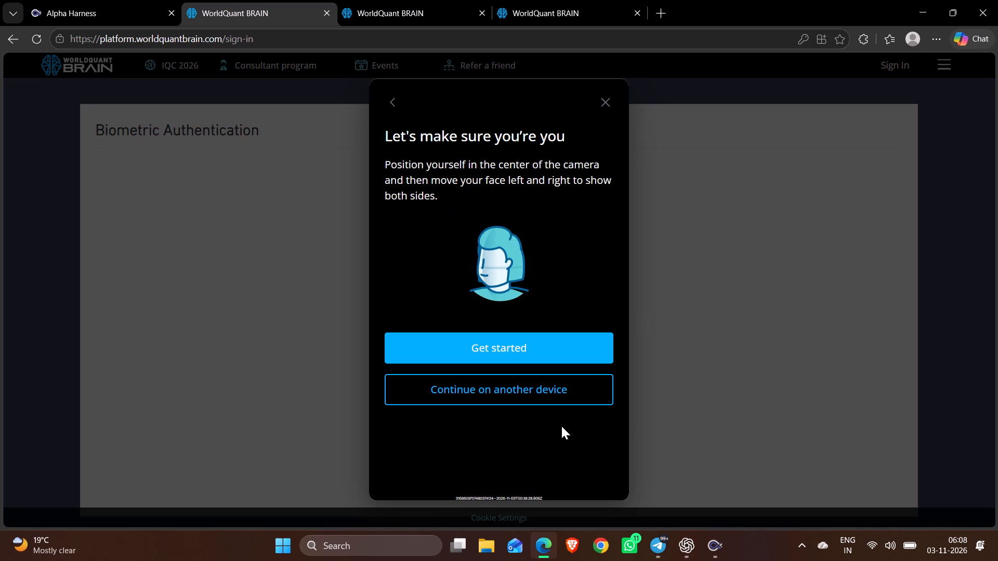
{"action": "left_click", "coordinate": [528, 339]}
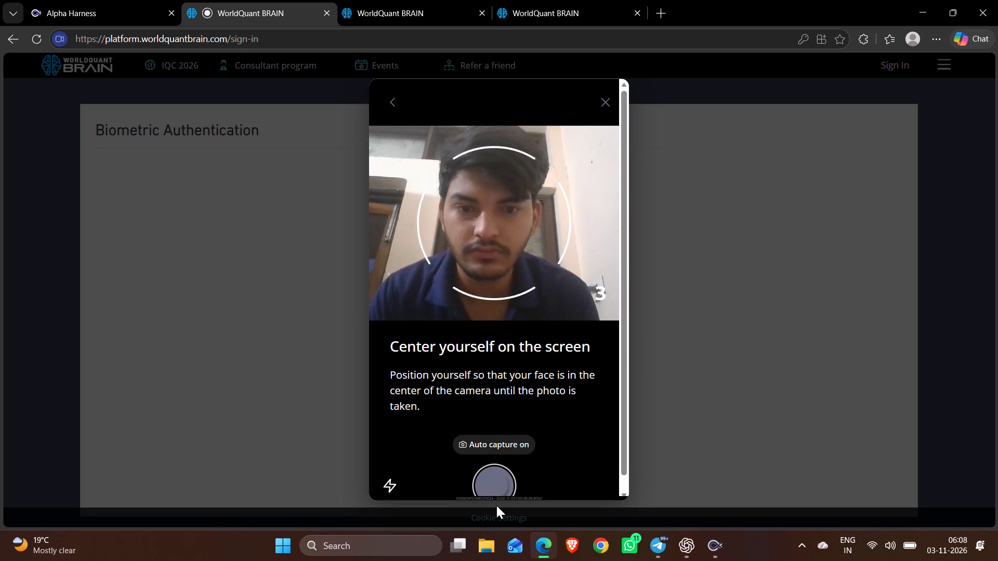
{"action": "left_click", "coordinate": [495, 475]}
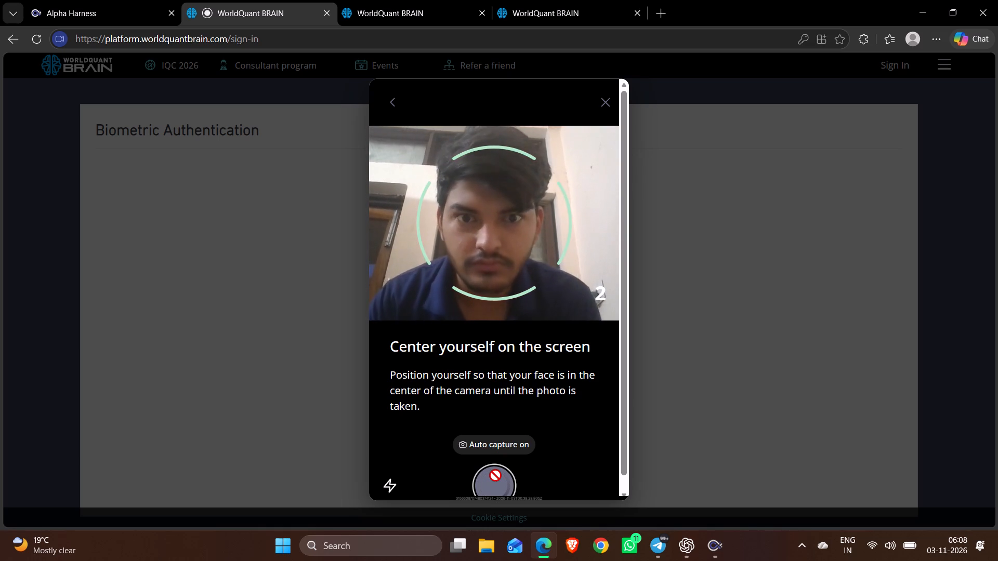
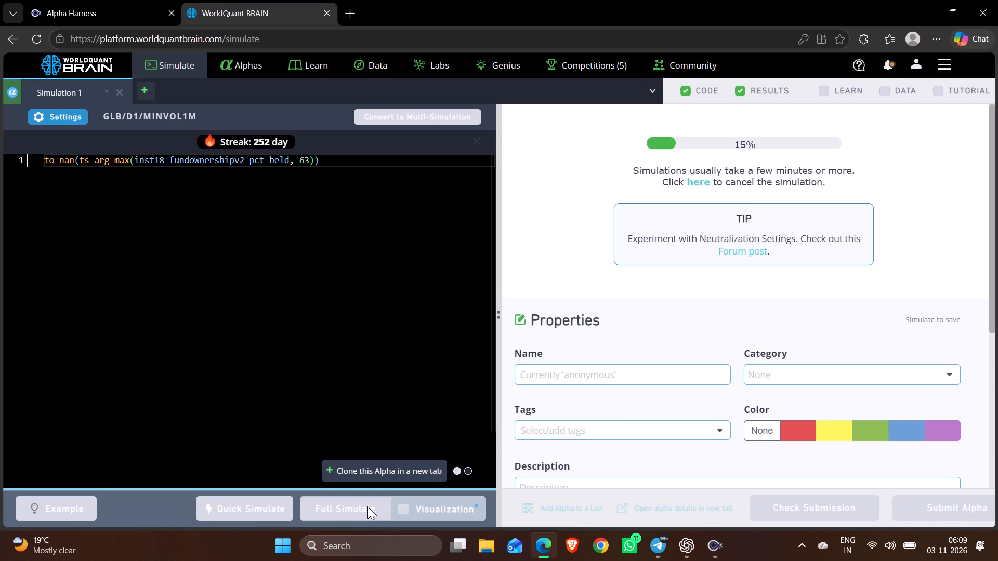
Clone the to_nan(ts_arg_max) alpha into a new simulation and set the copy's universe to TOPDIV3000.
{"action": "left_click", "coordinate": [385, 470]}
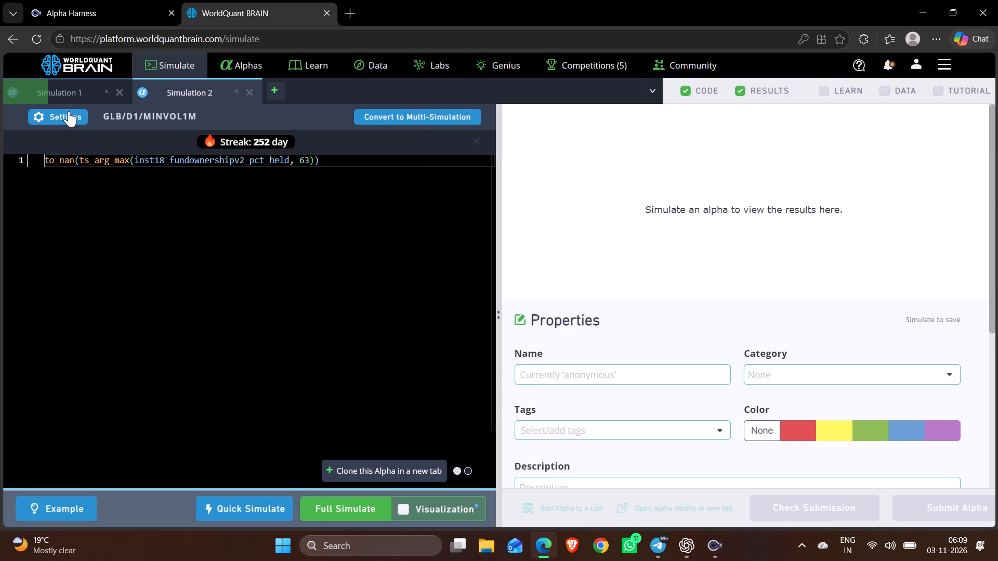
{"action": "left_click", "coordinate": [54, 118]}
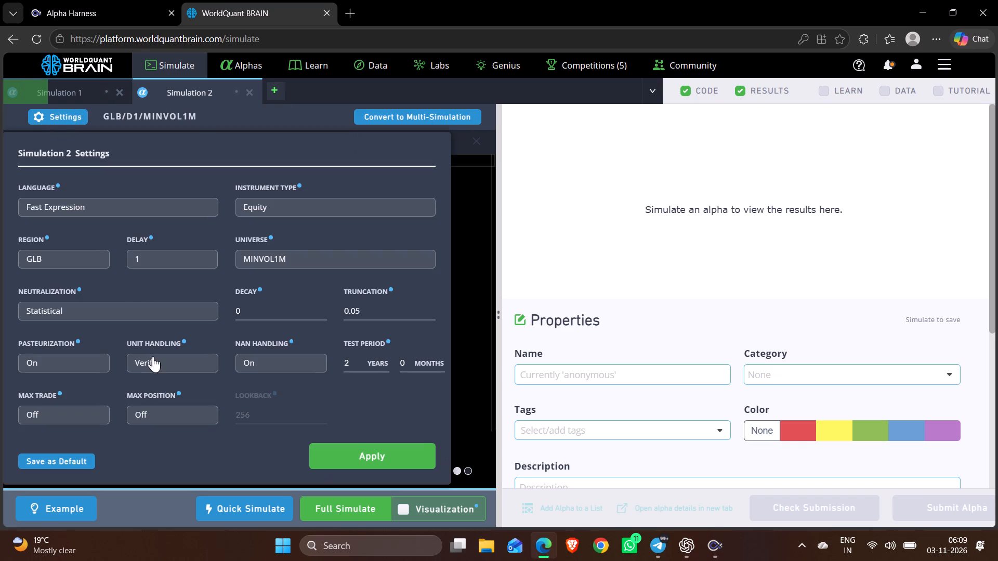
{"action": "left_click", "coordinate": [262, 254]}
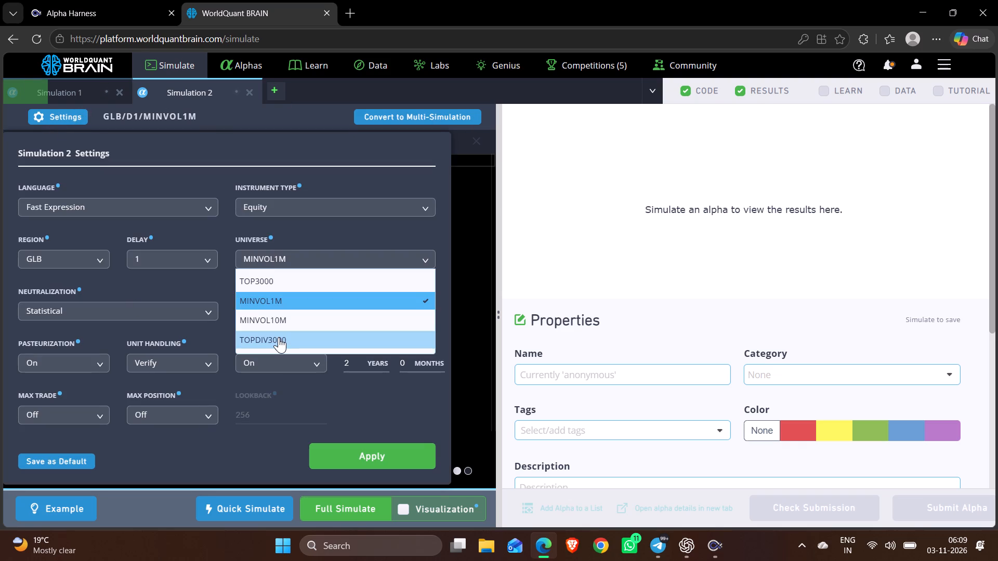
{"action": "left_click", "coordinate": [279, 337]}
{"action": "left_click", "coordinate": [367, 457]}
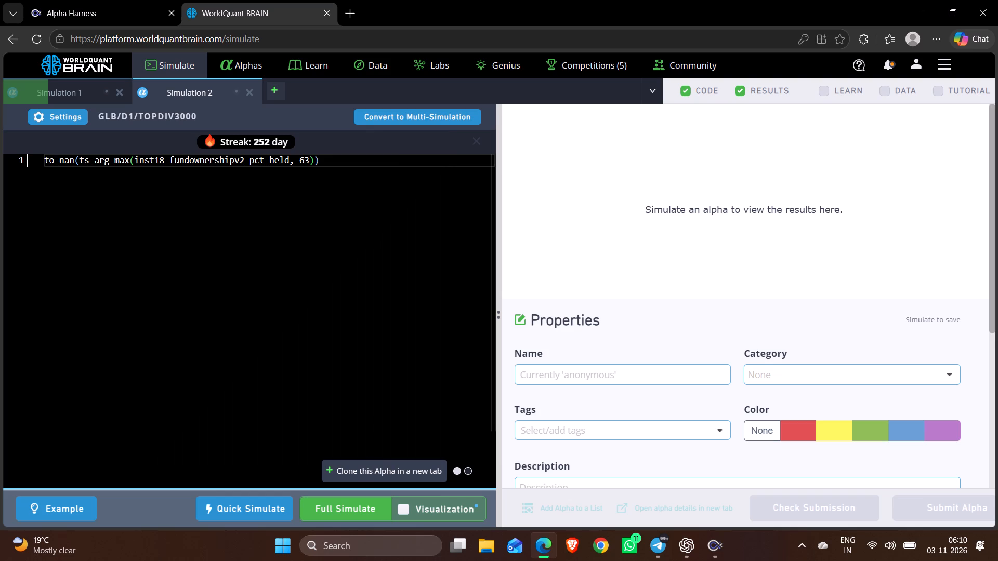
Convert the cloned simulation to a multi-simulation and set its second simulation's universe to MINVOL10M.
{"action": "left_click", "coordinate": [392, 120]}
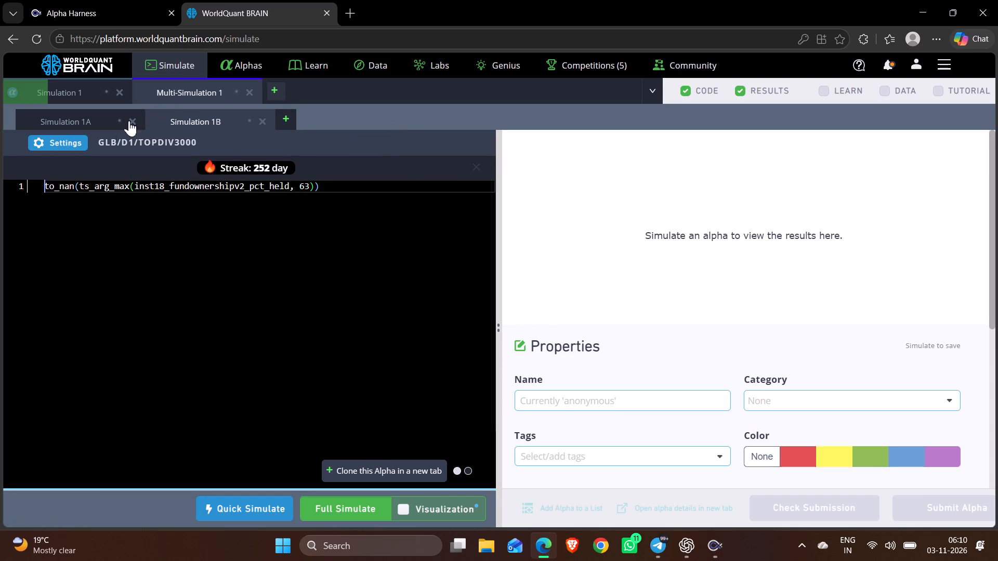
{"action": "left_click", "coordinate": [49, 143]}
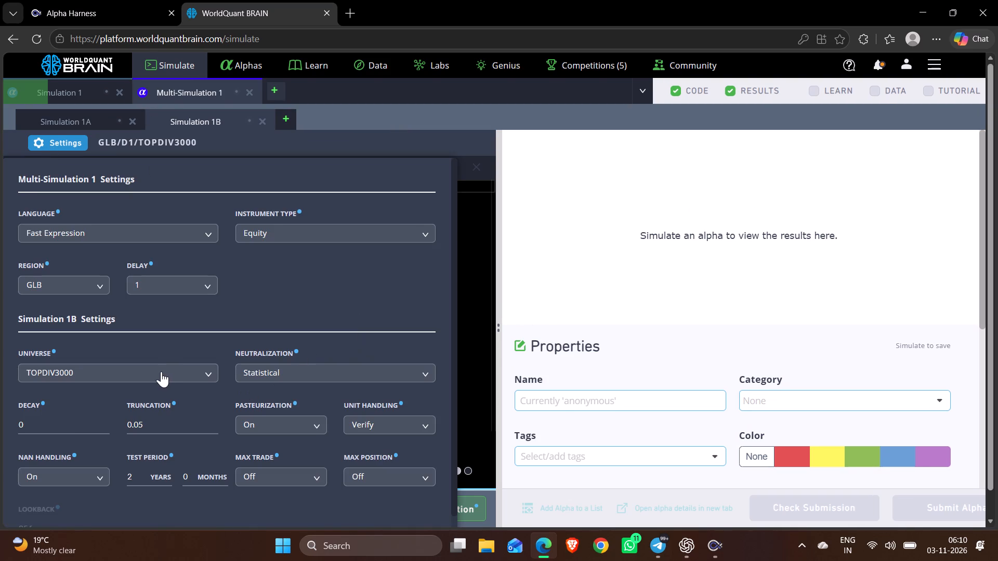
{"action": "left_click", "coordinate": [161, 371]}
{"action": "left_click", "coordinate": [110, 436]}
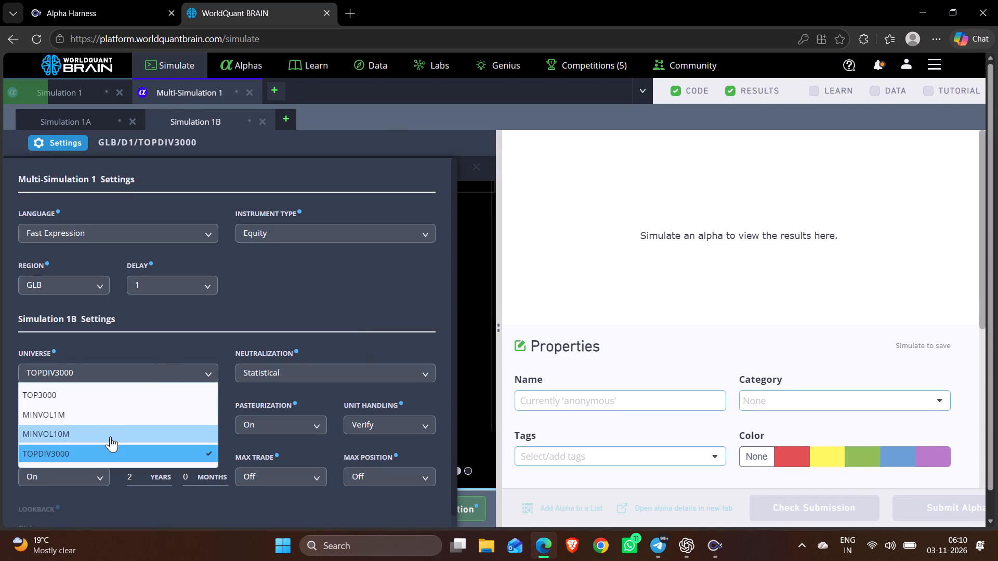
{"action": "scroll", "coordinate": [278, 436], "scroll_direction": "down", "scroll_amount": 5}
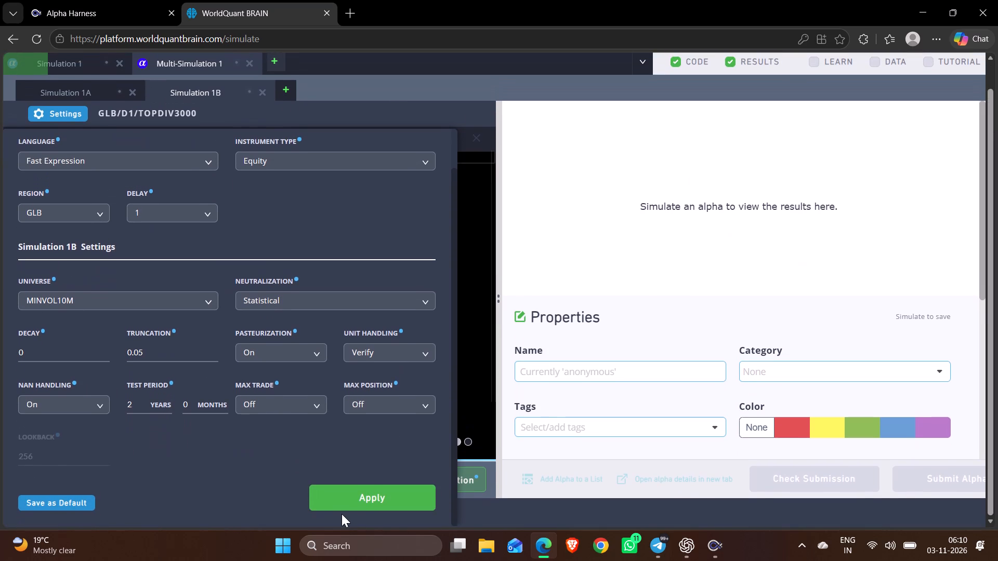
{"action": "left_click", "coordinate": [342, 498]}
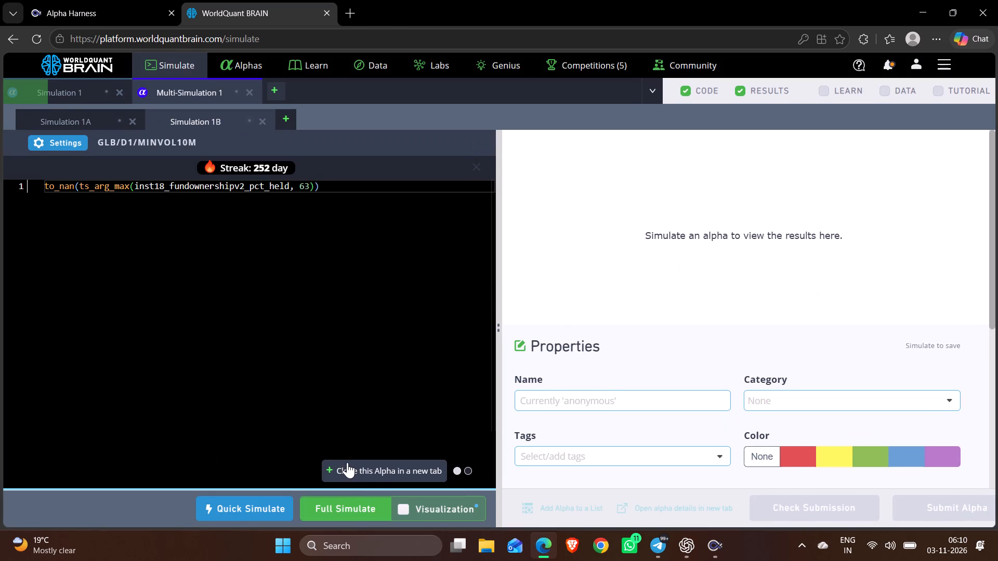
Clone the MINVOL10M alpha within the multi-simulation and set the copy's universe to TOP3000.
{"action": "left_click", "coordinate": [347, 463]}
{"action": "left_click", "coordinate": [63, 139]}
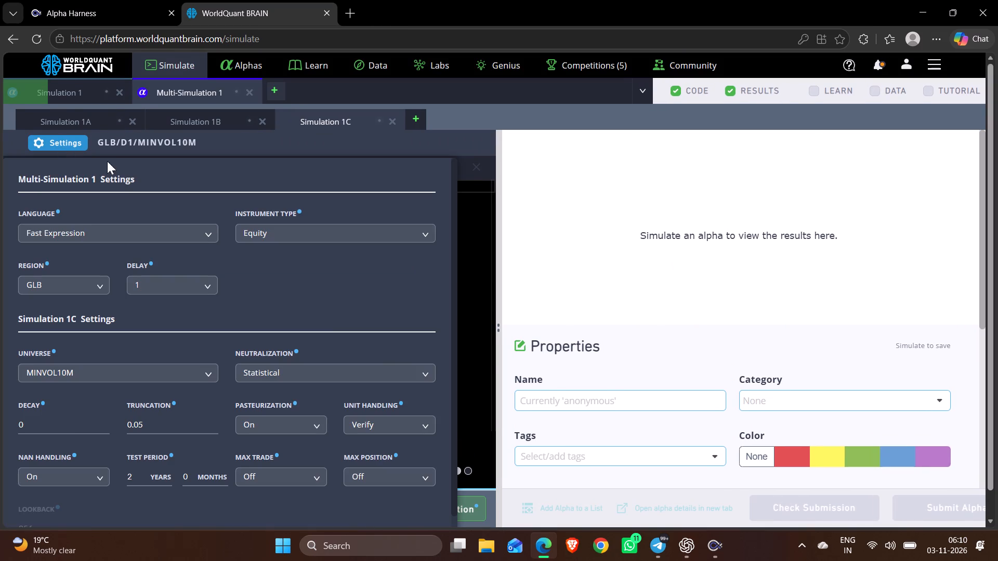
{"action": "left_click", "coordinate": [163, 370]}
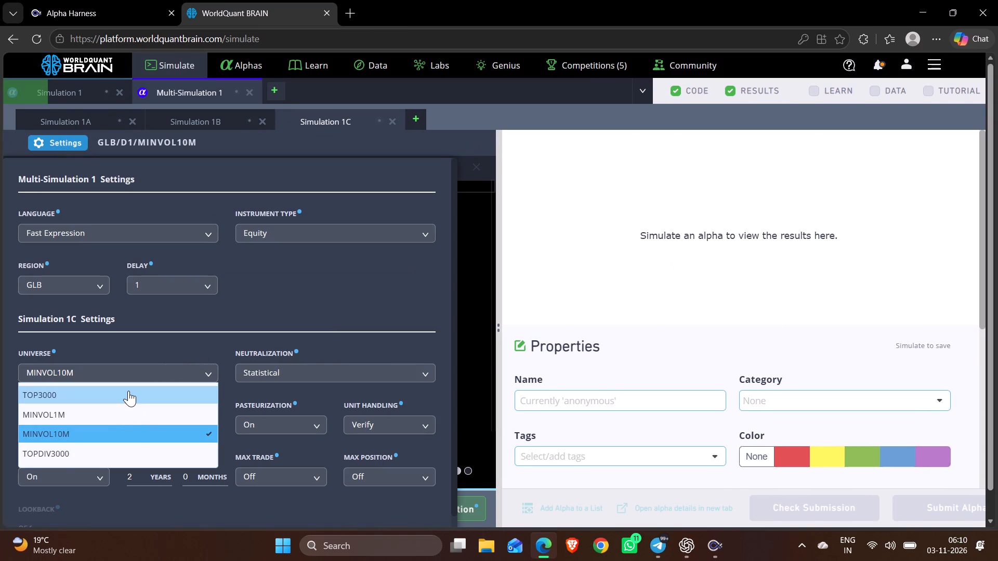
{"action": "left_click", "coordinate": [128, 390]}
{"action": "scroll", "coordinate": [305, 420], "scroll_direction": "down", "scroll_amount": 3}
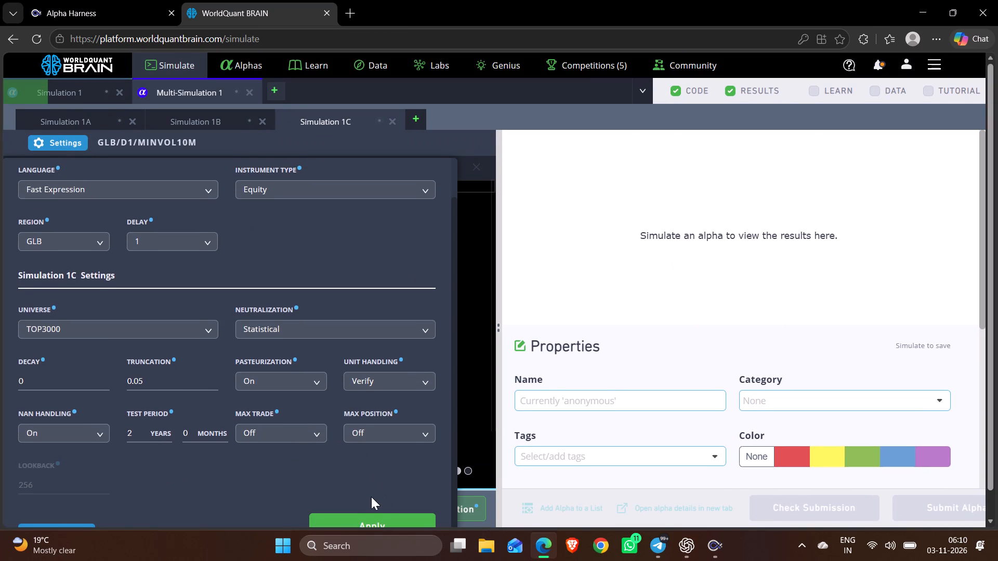
{"action": "left_click", "coordinate": [350, 514]}
Clone the TOP3000 alpha and set the copy's universe to MINVOL1M with RAM neutralization.
{"action": "left_click", "coordinate": [353, 462]}
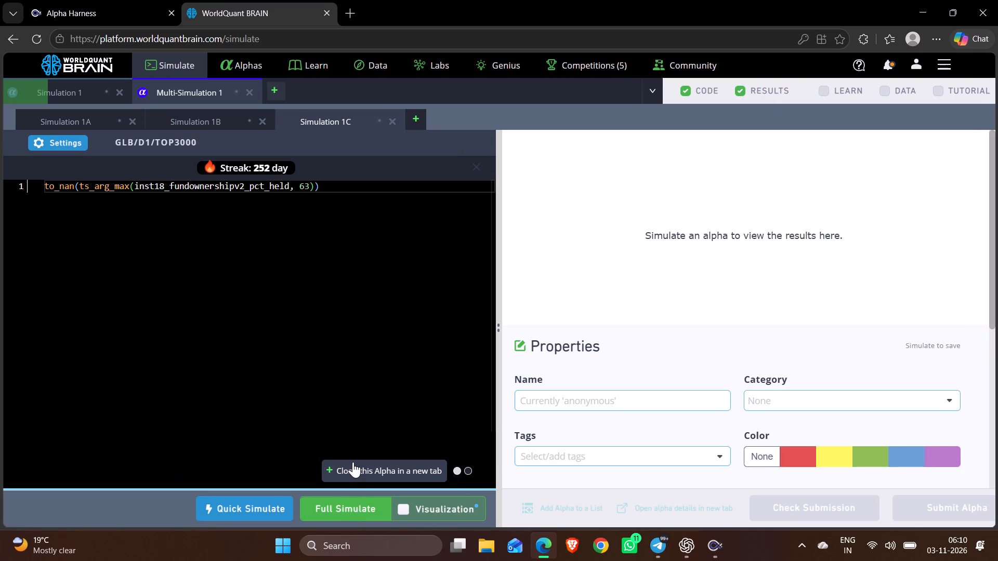
{"action": "left_click", "coordinate": [76, 146]}
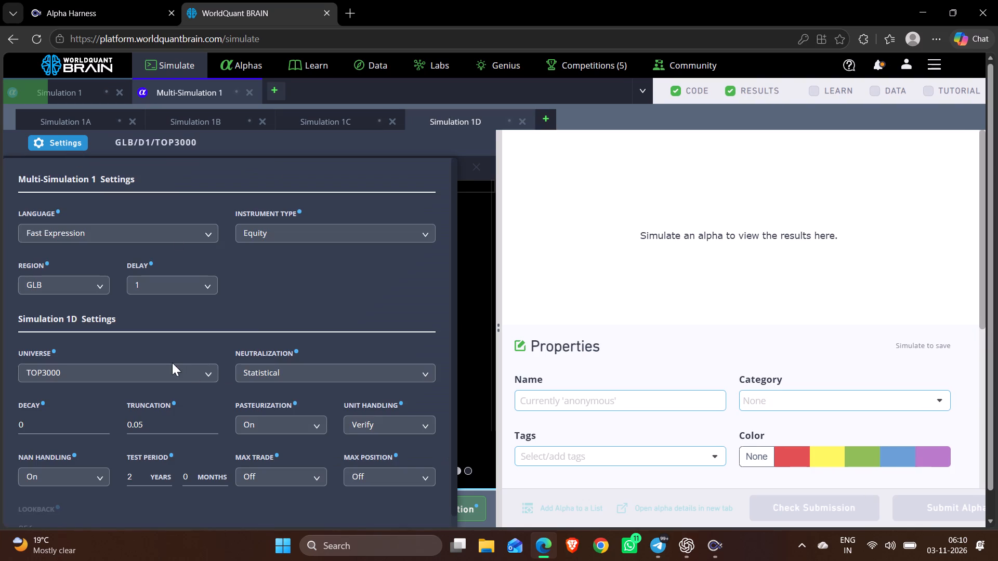
{"action": "left_click", "coordinate": [162, 375]}
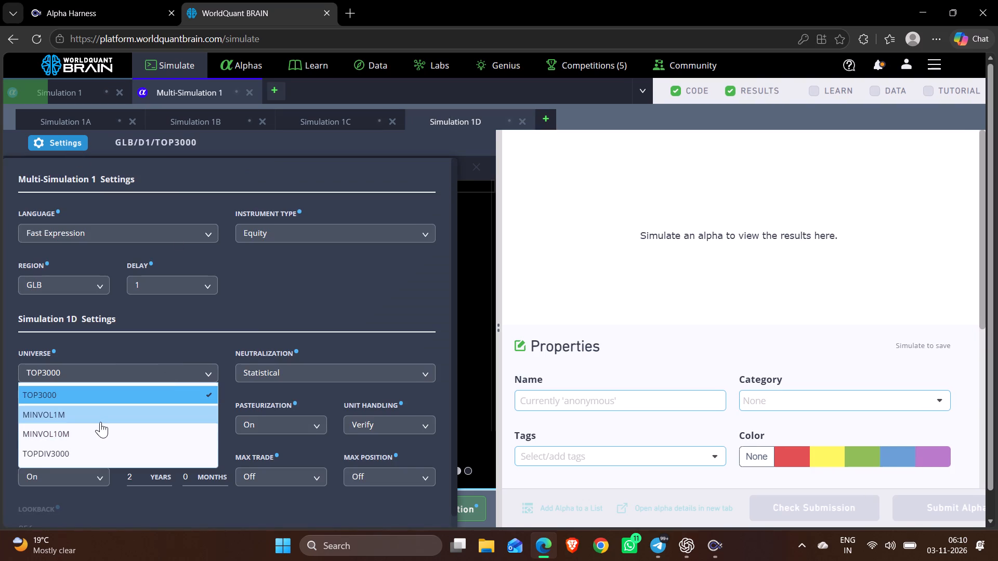
{"action": "left_click", "coordinate": [100, 422]}
{"action": "left_click", "coordinate": [315, 375]}
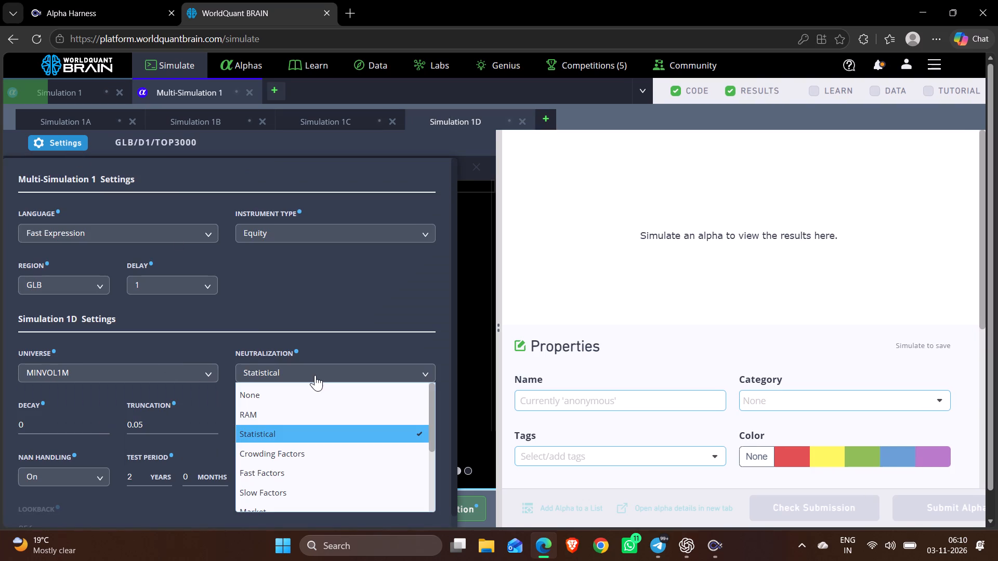
{"action": "left_click", "coordinate": [275, 416]}
{"action": "scroll", "coordinate": [275, 416], "scroll_direction": "down", "scroll_amount": 5}
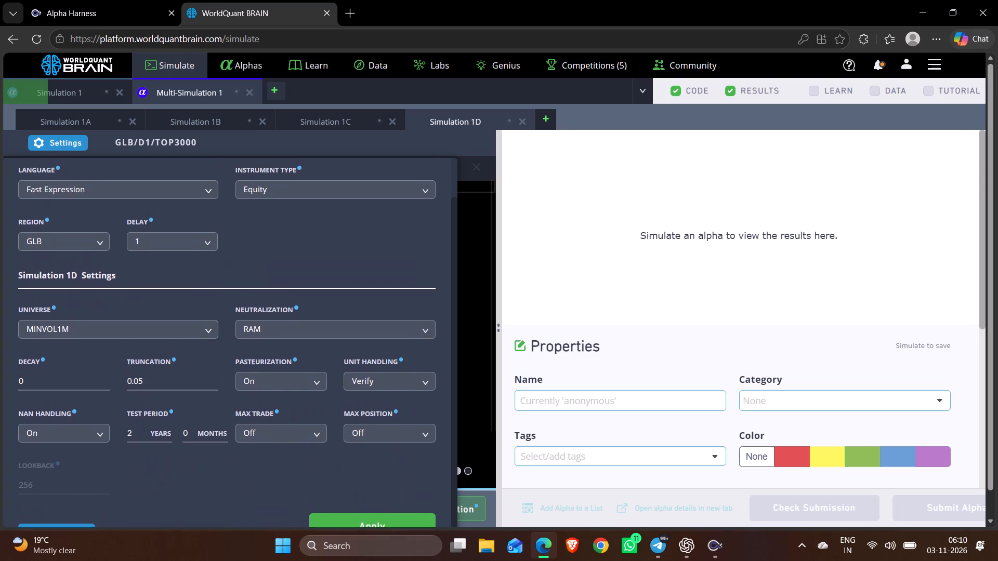
{"action": "left_click", "coordinate": [374, 517]}
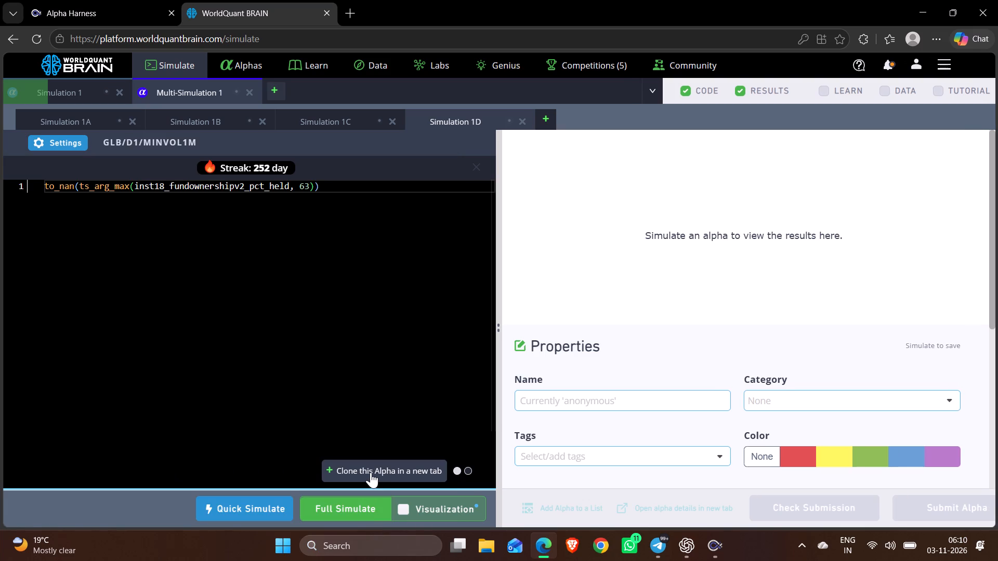
Clone the RAM-neutralized MINVOL1M alpha and set the copy's neutralization to Fast Factors.
{"action": "left_click", "coordinate": [371, 472]}
{"action": "left_click", "coordinate": [67, 149]}
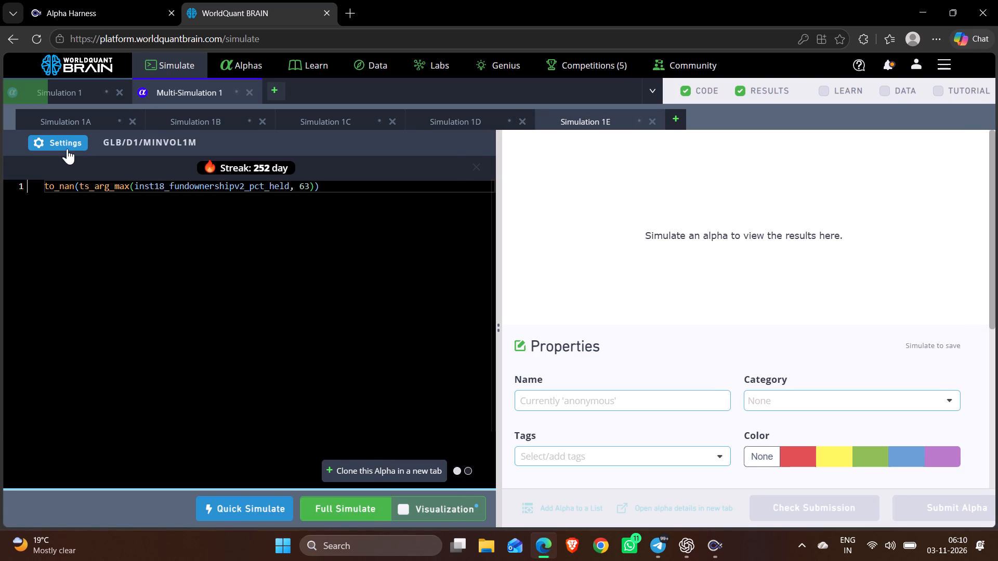
{"action": "left_click", "coordinate": [345, 377]}
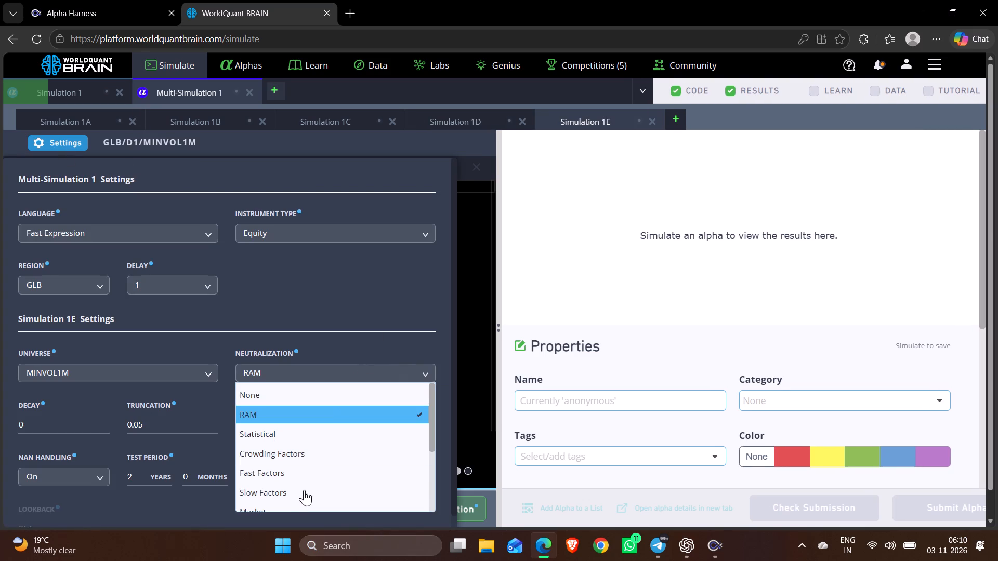
{"action": "left_click", "coordinate": [295, 465]}
{"action": "scroll", "coordinate": [295, 465], "scroll_direction": "down", "scroll_amount": 4}
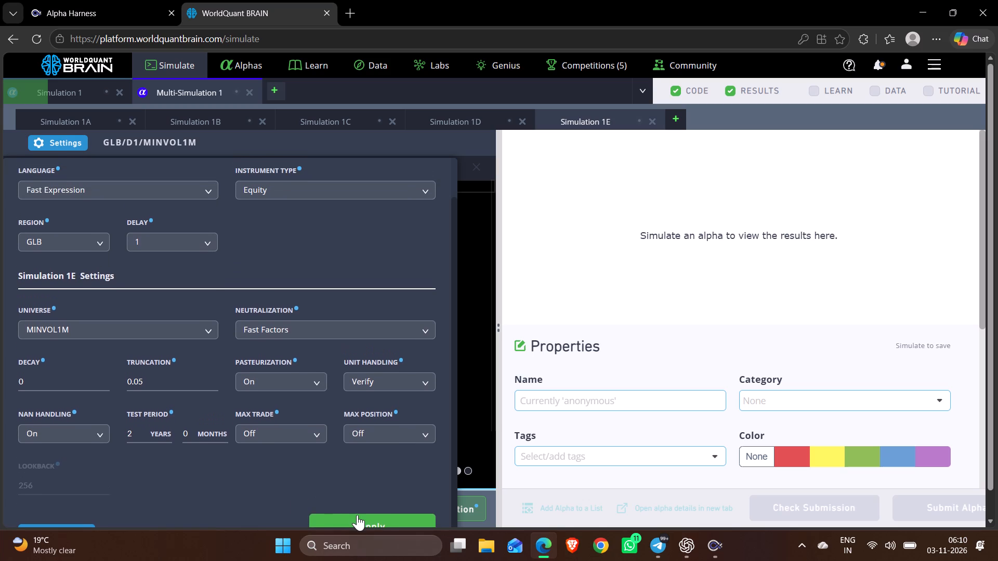
{"action": "left_click", "coordinate": [357, 515]}
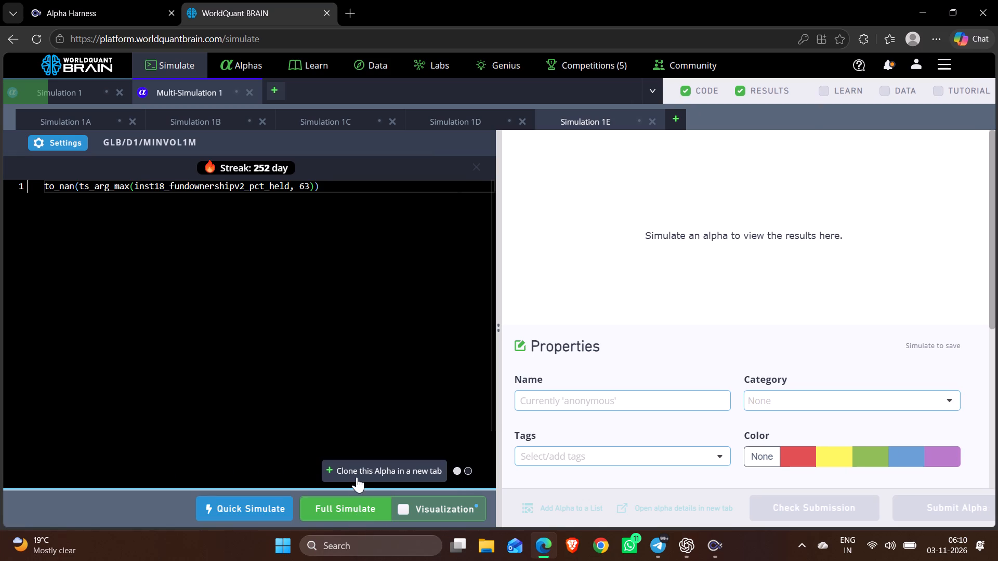
Clone the Fast Factors alpha and set the copy's neutralization to Crowding Factors.
{"action": "left_click", "coordinate": [357, 476]}
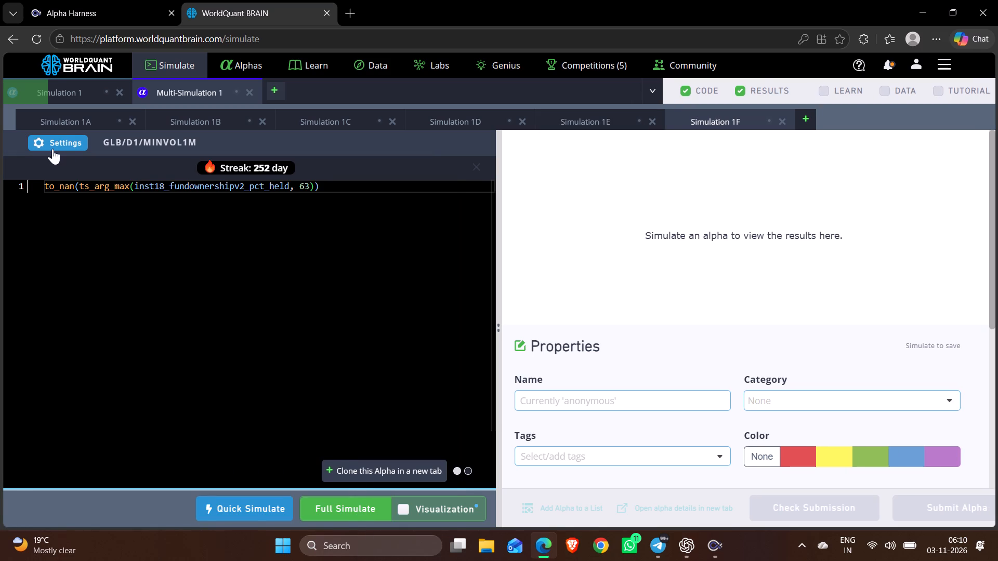
{"action": "left_click", "coordinate": [52, 149]}
{"action": "left_click", "coordinate": [343, 369]}
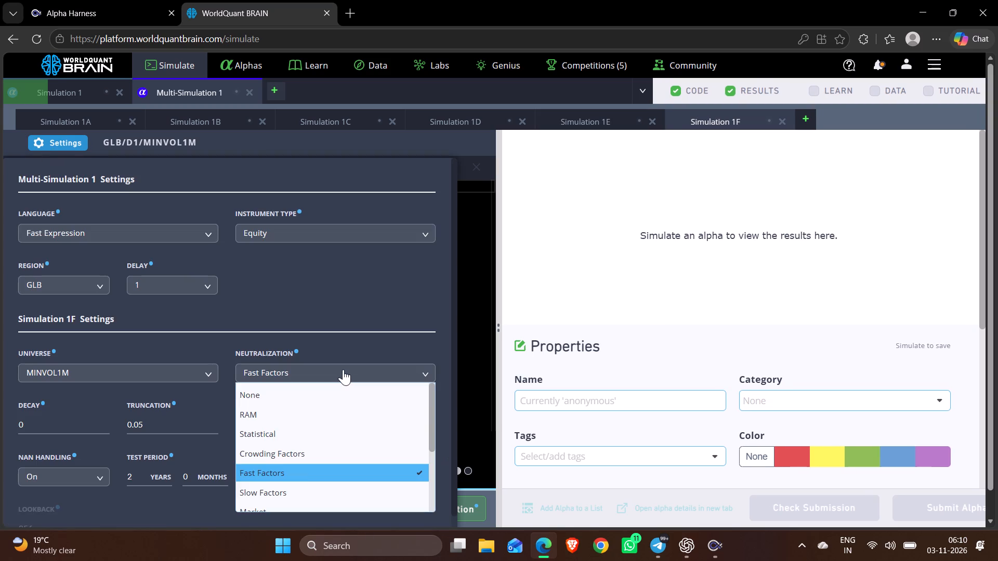
{"action": "left_click", "coordinate": [285, 454]}
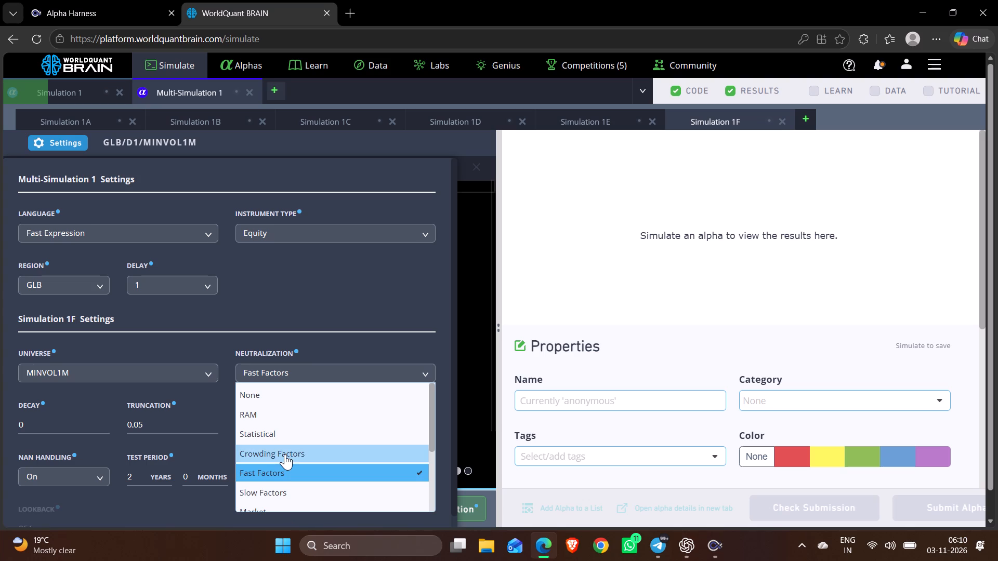
{"action": "scroll", "coordinate": [380, 491], "scroll_direction": "down", "scroll_amount": 6}
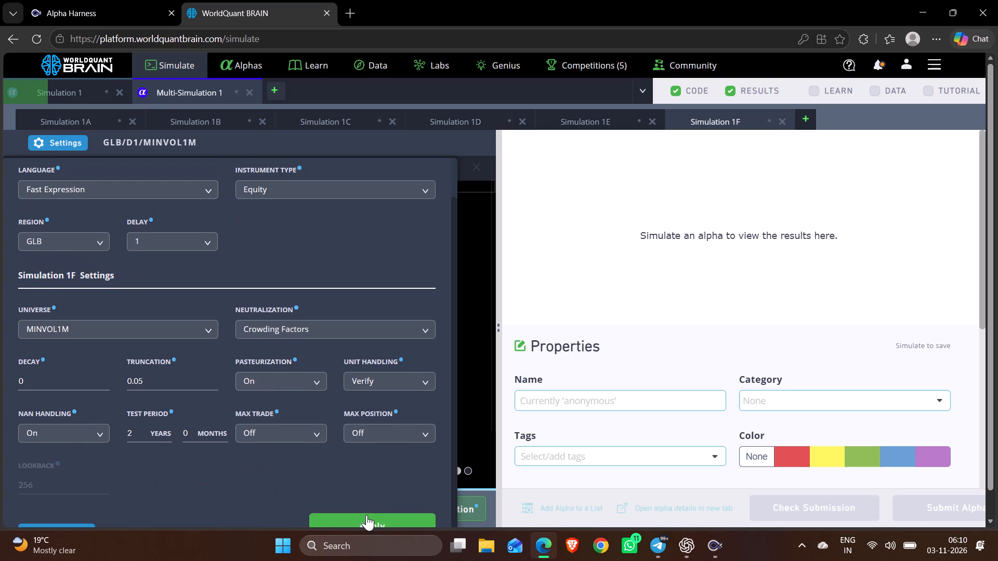
{"action": "left_click", "coordinate": [366, 515]}
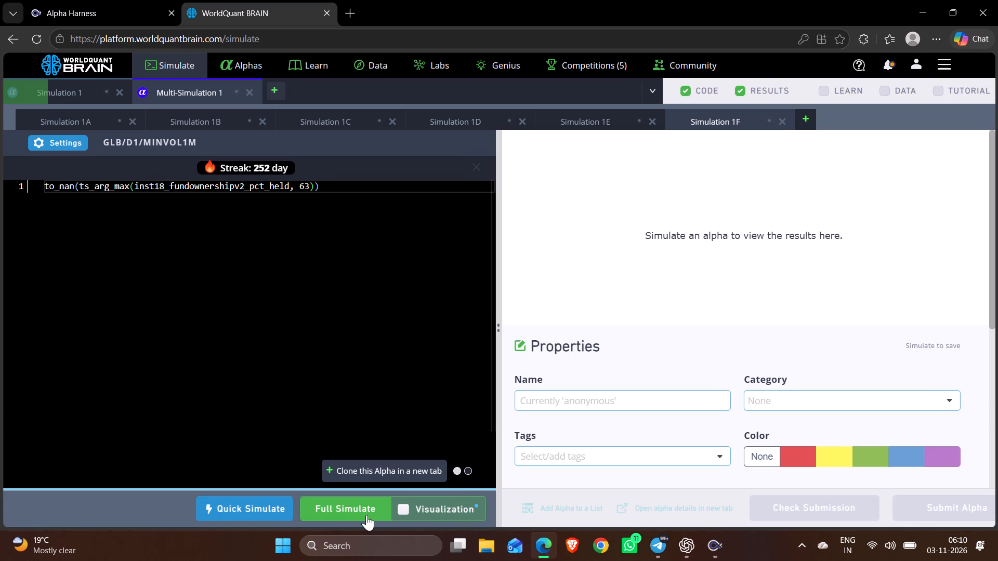
Clone the Crowding Factors alpha and set the copy's neutralization to Slow Factors.
{"action": "left_click", "coordinate": [371, 473]}
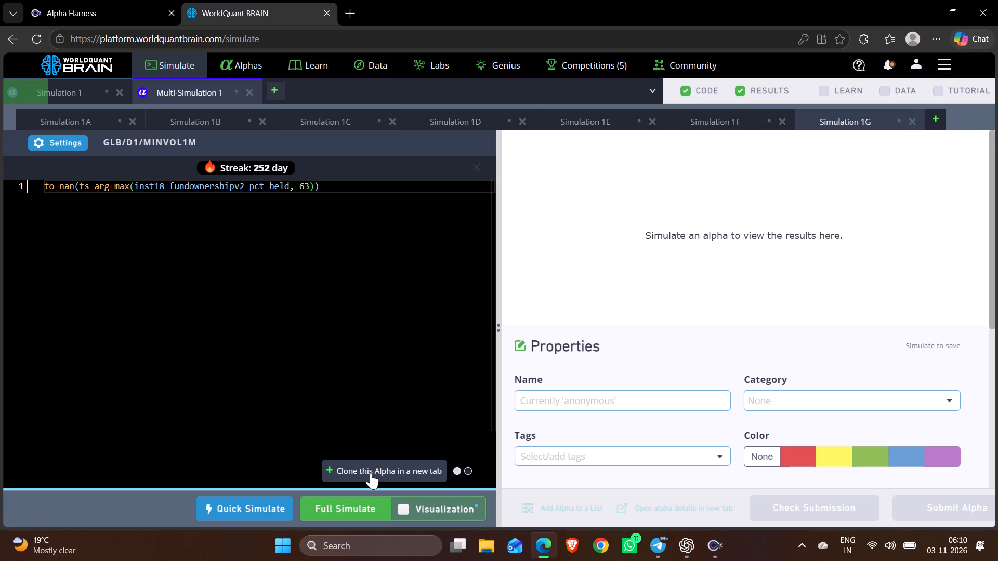
{"action": "left_click", "coordinate": [58, 147]}
{"action": "left_click", "coordinate": [360, 364]}
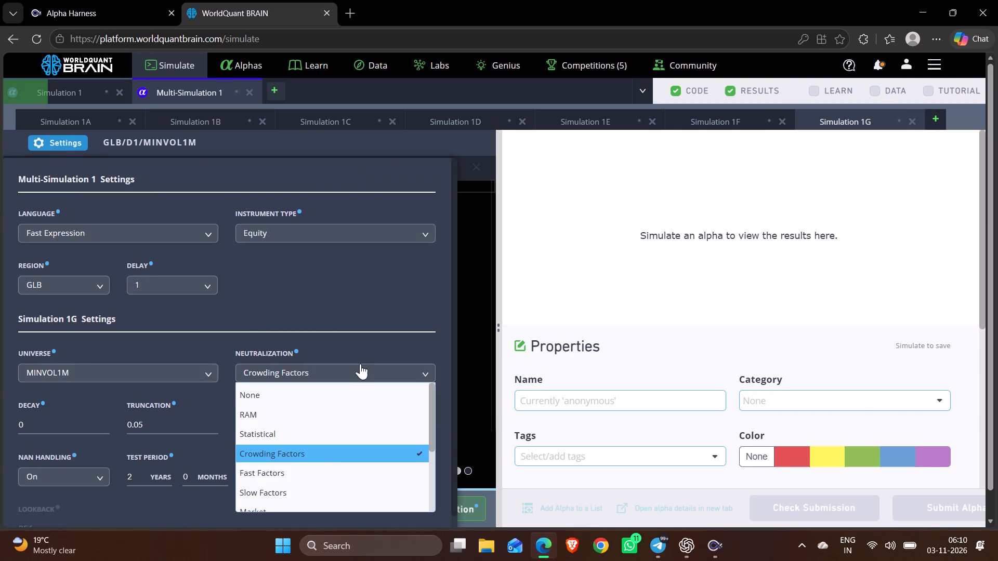
{"action": "left_click", "coordinate": [281, 488]}
{"action": "scroll", "coordinate": [281, 488], "scroll_direction": "down", "scroll_amount": 2}
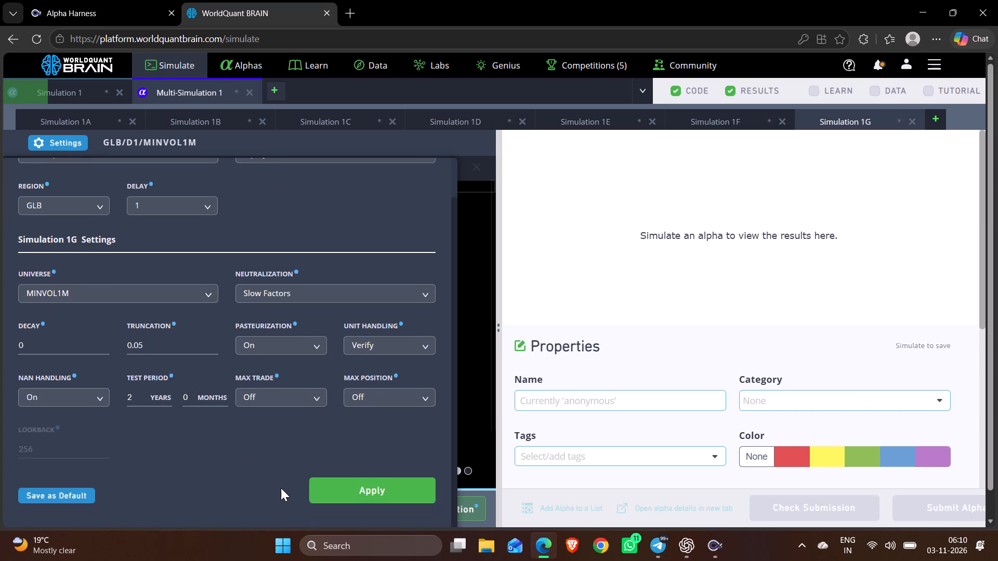
{"action": "scroll", "coordinate": [281, 488], "scroll_direction": "down", "scroll_amount": 2}
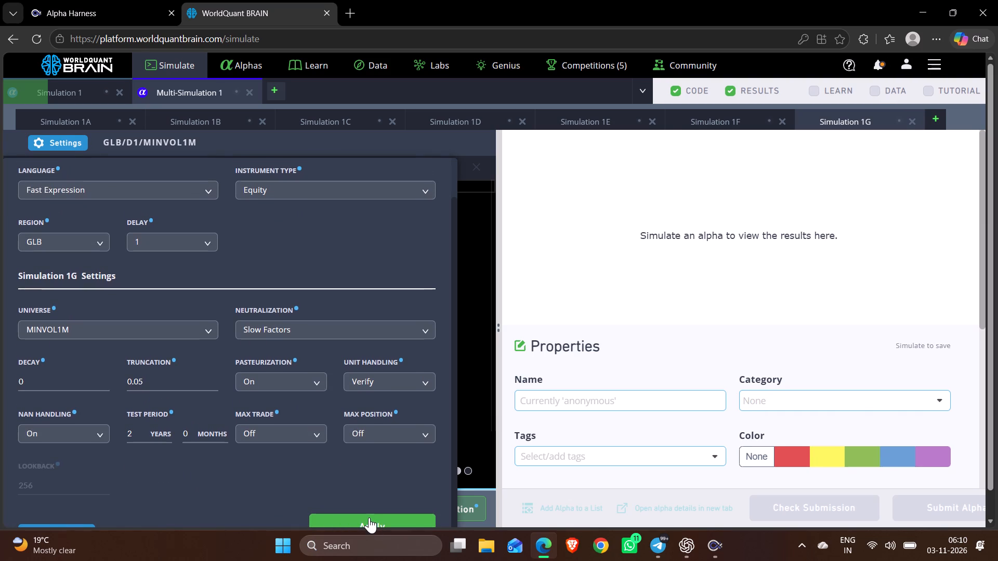
{"action": "left_click", "coordinate": [369, 517]}
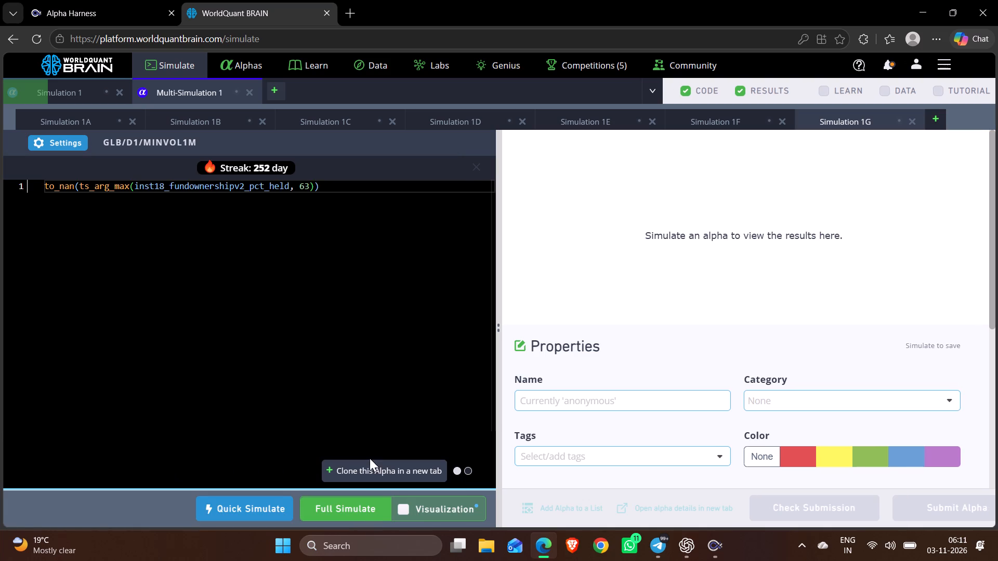
Clone the Slow Factors alpha and set the copy's neutralization to Subindustry.
{"action": "left_click", "coordinate": [344, 471]}
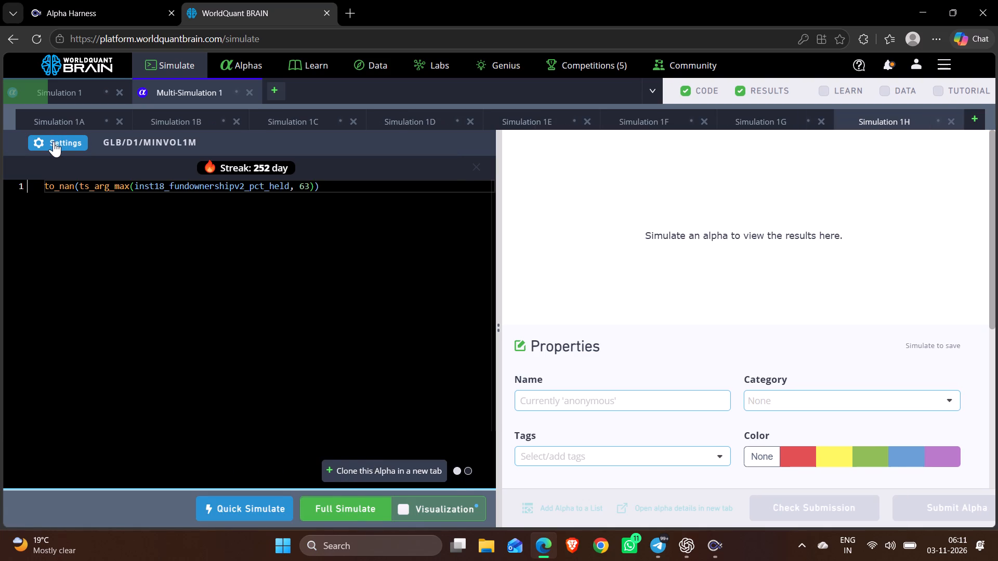
{"action": "left_click", "coordinate": [54, 141]}
{"action": "left_click", "coordinate": [299, 364]}
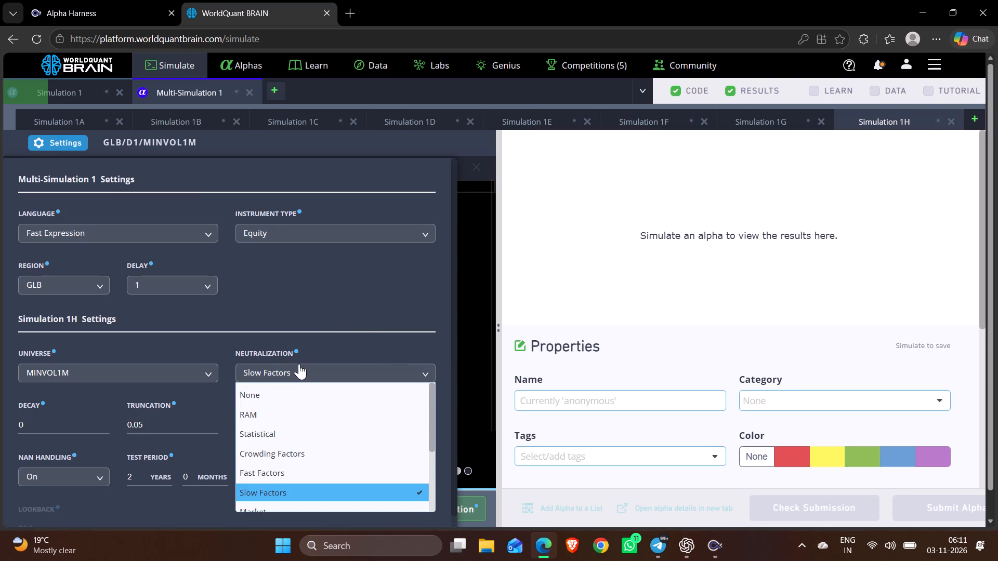
{"action": "scroll", "coordinate": [286, 434], "scroll_direction": "down", "scroll_amount": 3}
{"action": "left_click", "coordinate": [276, 456]}
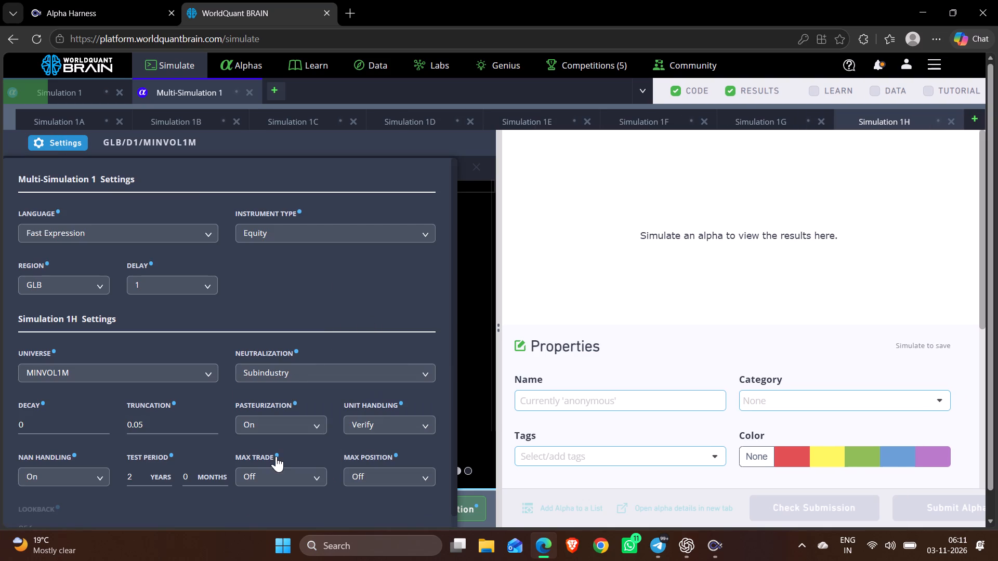
{"action": "scroll", "coordinate": [345, 505], "scroll_direction": "down", "scroll_amount": 3}
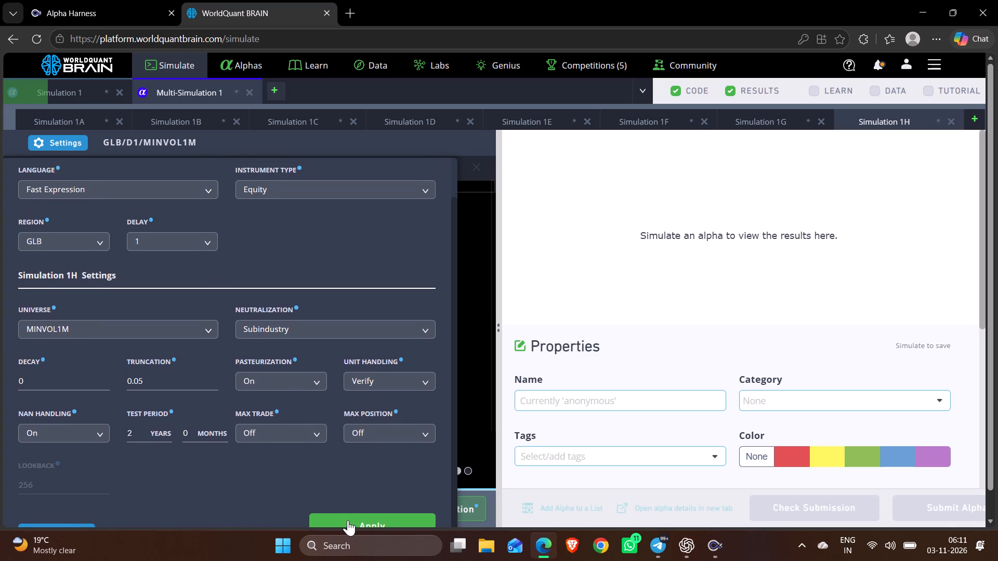
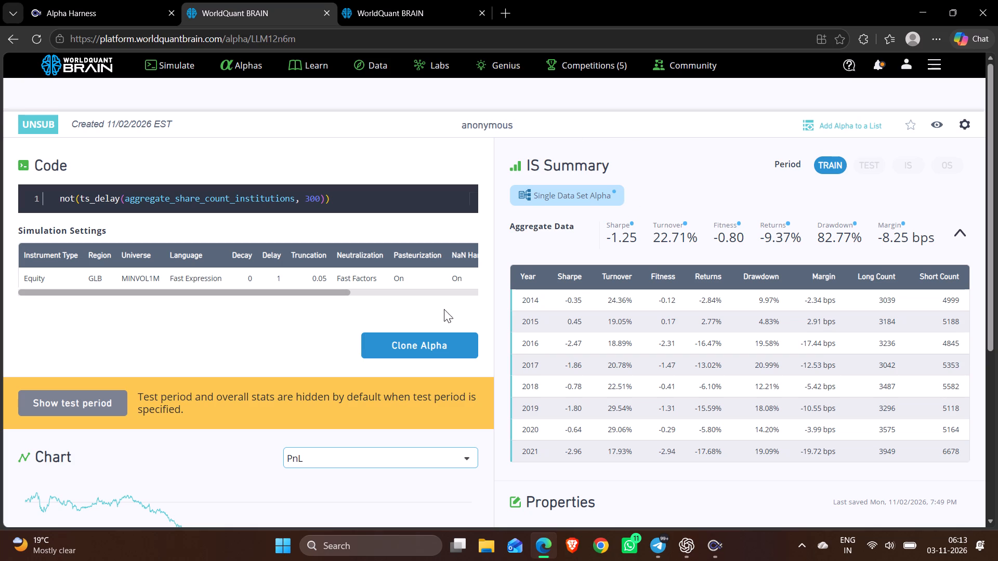
Clone the alpha into a new simulation and skip the Simulate screen's welcome tour.
{"action": "left_click", "coordinate": [429, 346]}
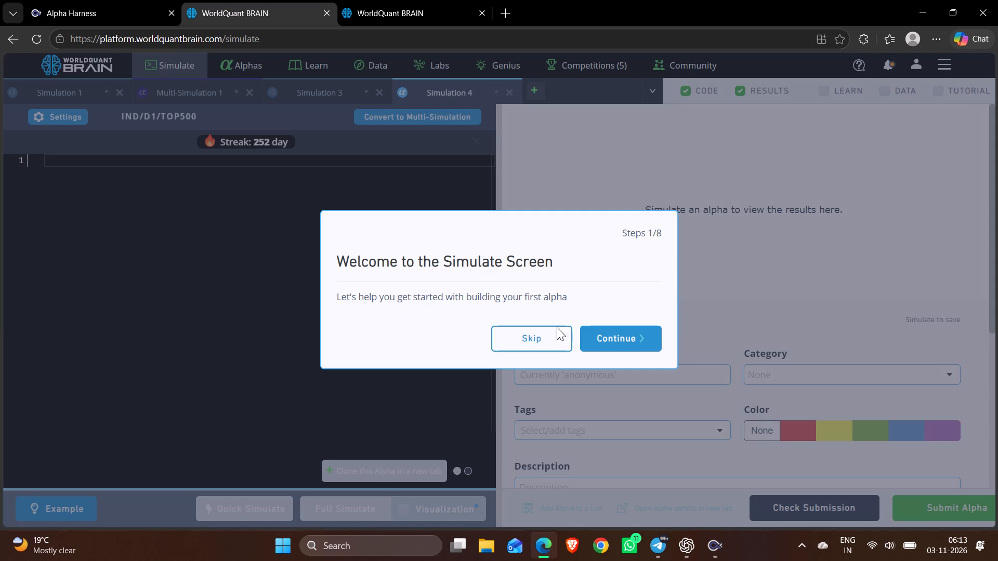
{"action": "left_click", "coordinate": [528, 334]}
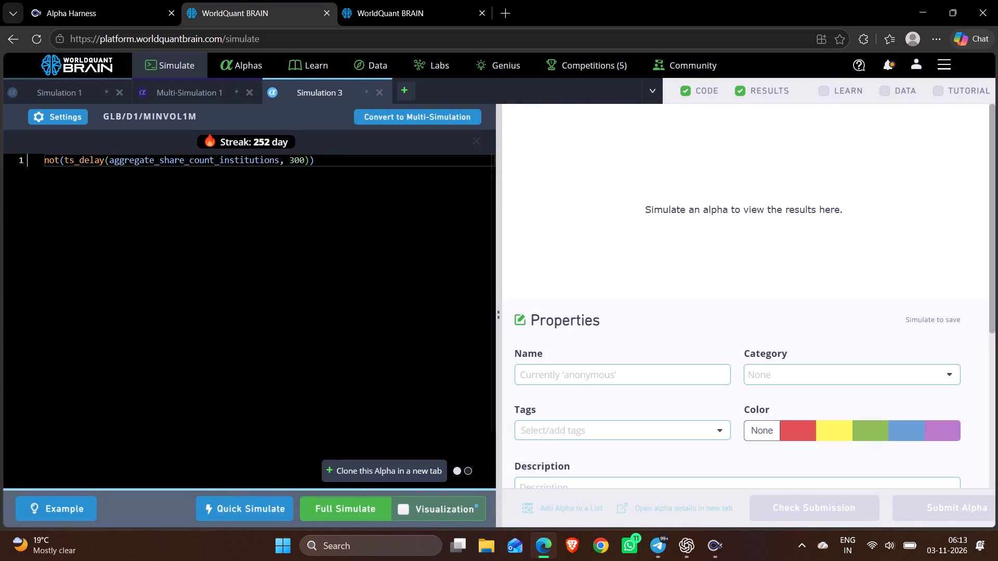
Negate the cloned expression to -not(ts_delay(aggregate_share_count_institutions, 300)) and run a full simulation.
{"action": "key", "text": "minus"}
{"action": "left_click", "coordinate": [47, 161]}
{"action": "key", "text": "Left"}
{"action": "key", "text": "minus"}
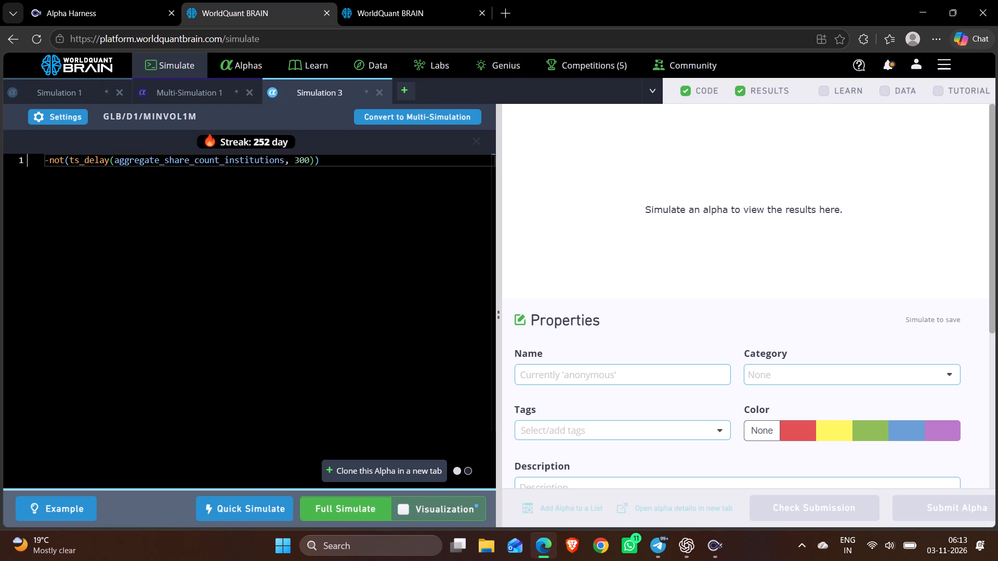
{"action": "left_click", "coordinate": [352, 507]}
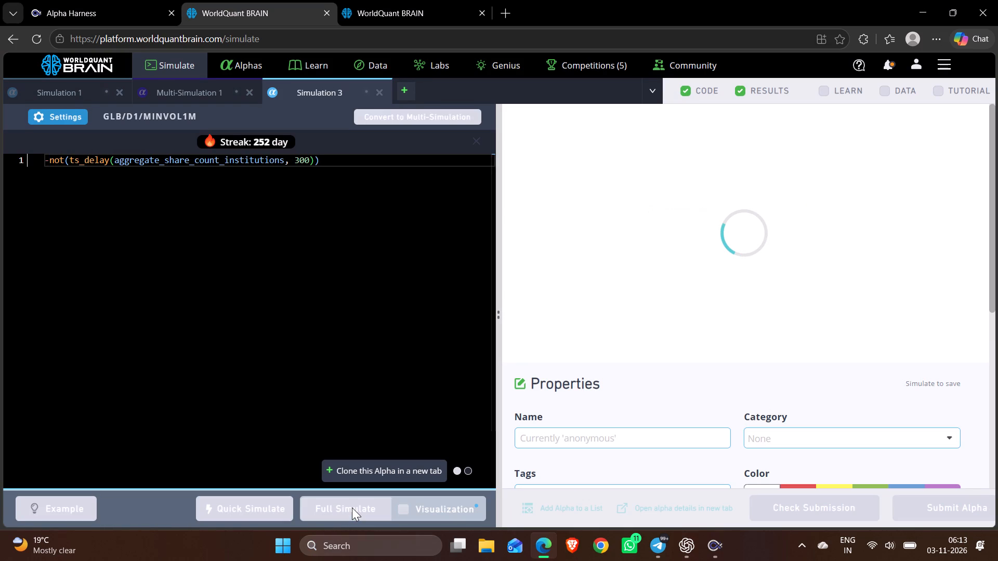
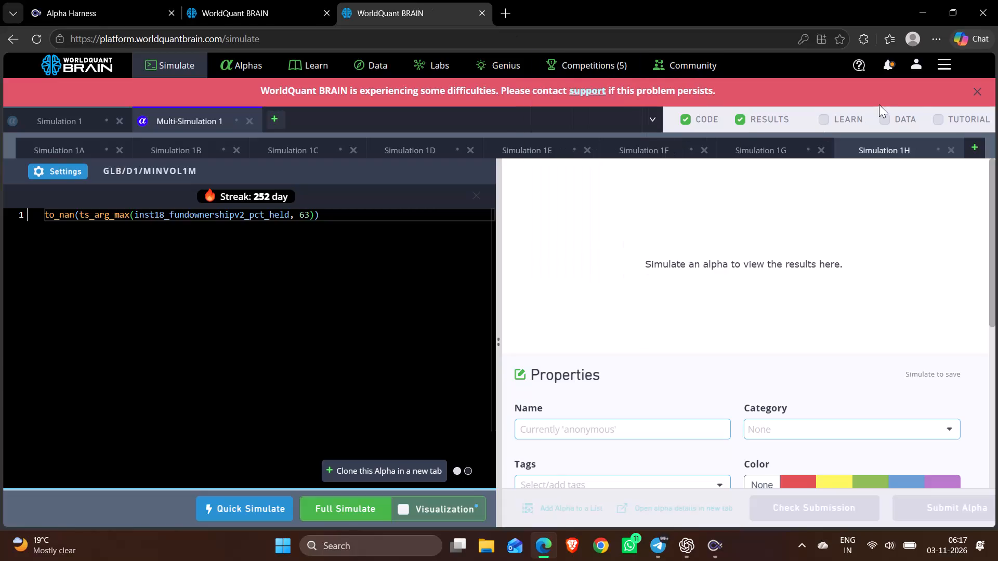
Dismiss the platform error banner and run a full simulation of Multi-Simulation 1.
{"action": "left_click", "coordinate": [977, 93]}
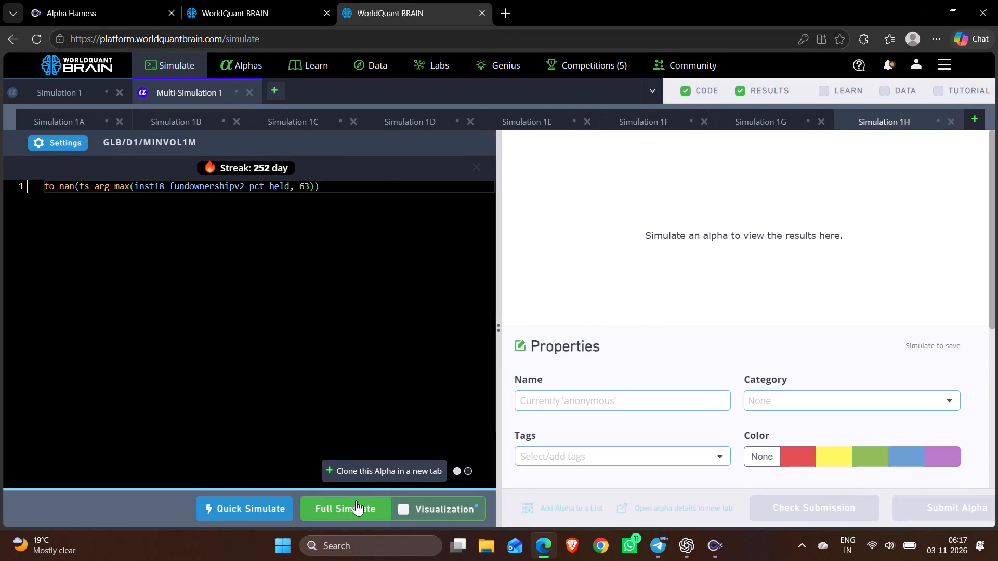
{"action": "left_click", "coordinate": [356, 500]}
Open alpha bl6deEbp from the unsubmitted alphas list and show its test period.
{"action": "left_click", "coordinate": [226, 71]}
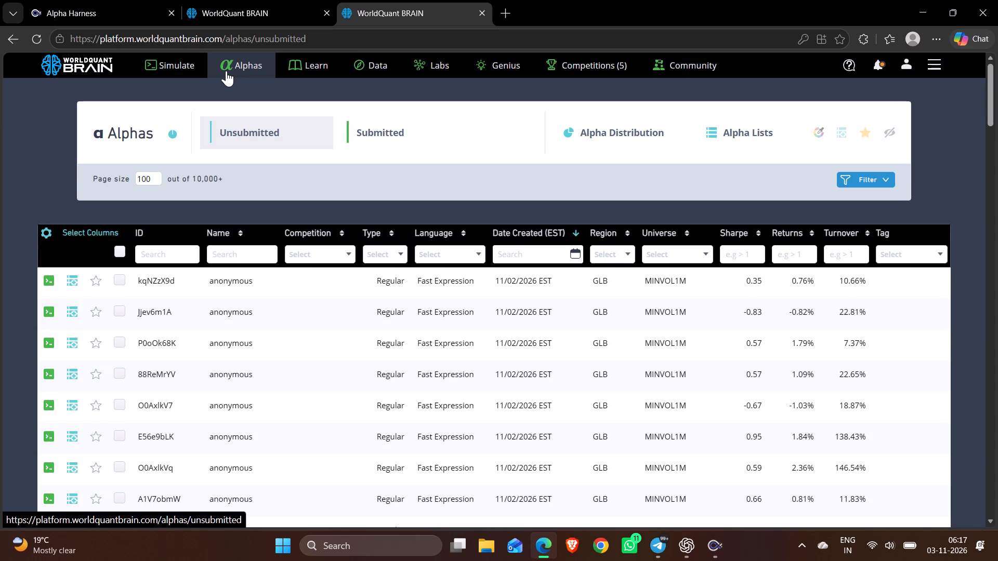
{"action": "scroll", "coordinate": [321, 159], "scroll_direction": "down", "scroll_amount": 3}
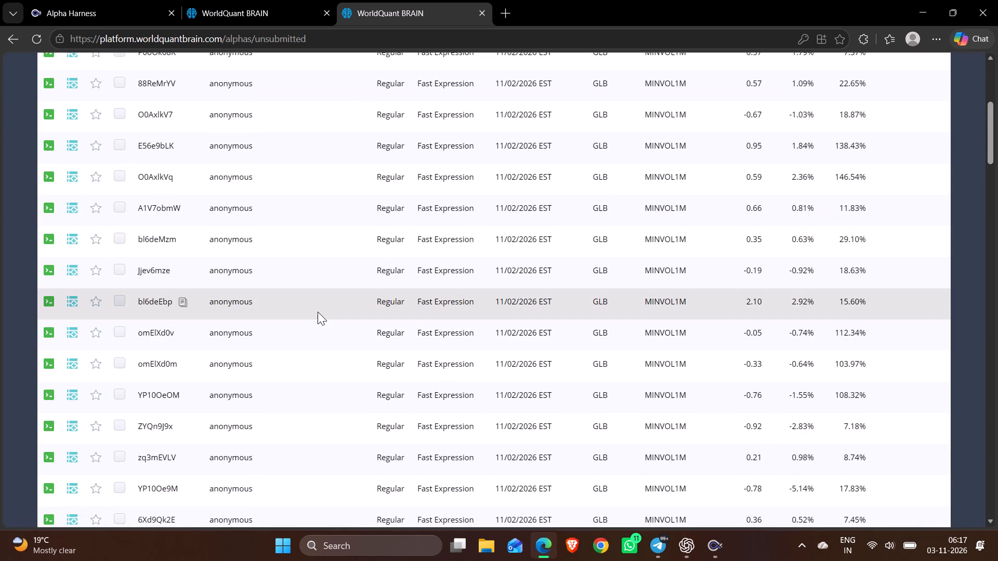
{"action": "left_click", "coordinate": [318, 312]}
{"action": "left_click", "coordinate": [360, 308]}
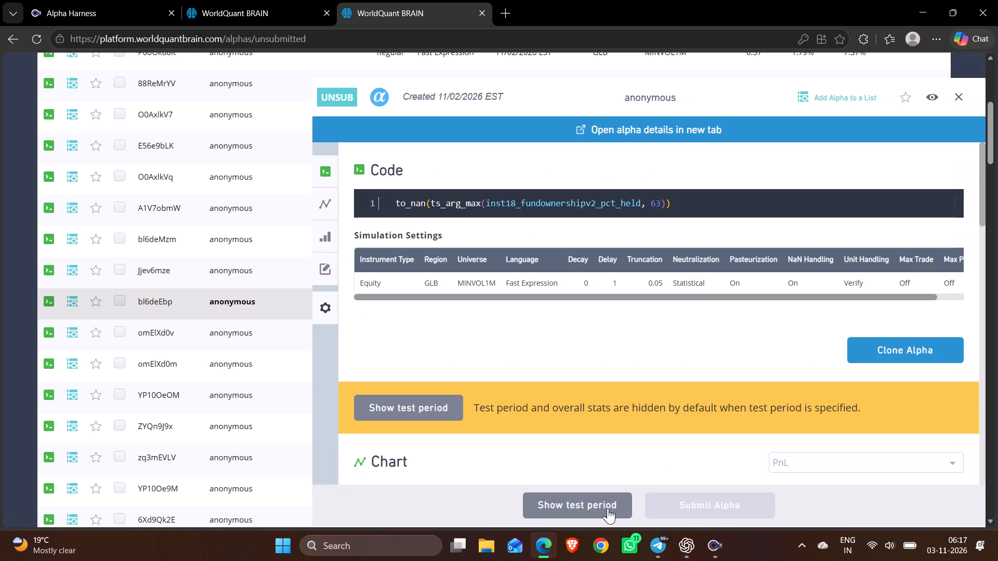
{"action": "left_click", "coordinate": [608, 508]}
Examine the alpha's yearly performance, regional statistics, correlation section and failed IS tests.
{"action": "scroll", "coordinate": [611, 385], "scroll_direction": "down", "scroll_amount": 6}
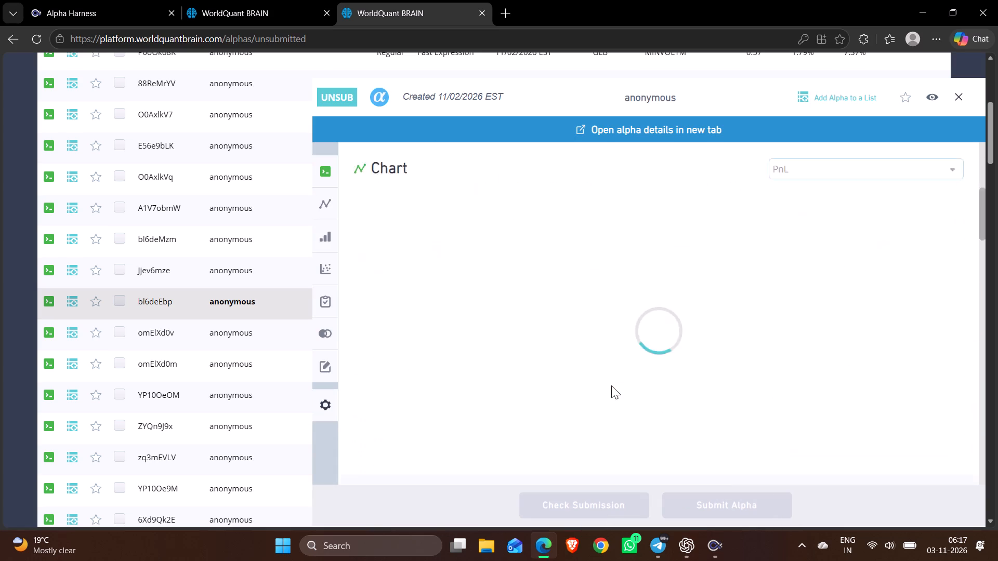
{"action": "scroll", "coordinate": [611, 385], "scroll_direction": "down", "scroll_amount": 4}
{"action": "scroll", "coordinate": [611, 385], "scroll_direction": "up", "scroll_amount": 5}
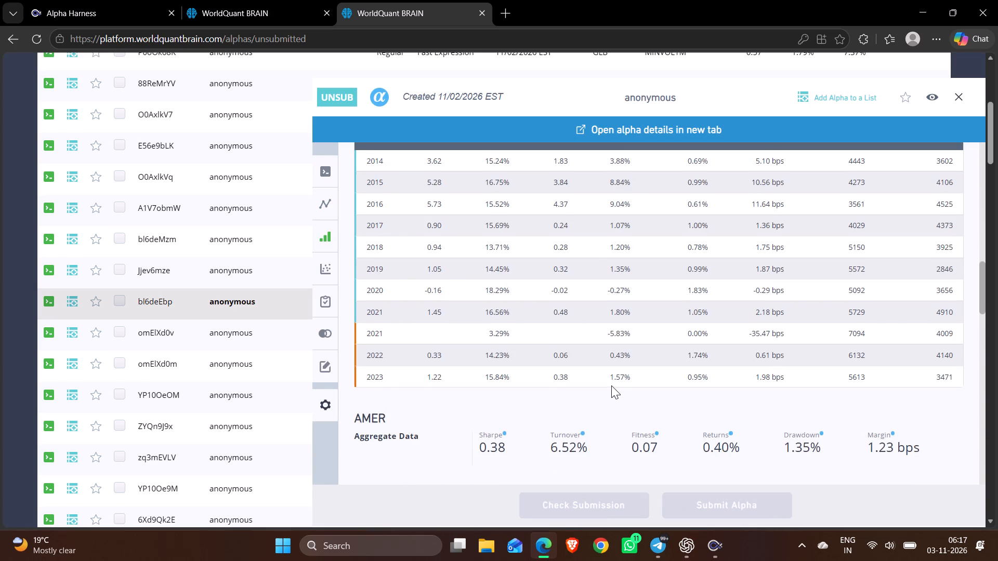
{"action": "scroll", "coordinate": [611, 385], "scroll_direction": "down", "scroll_amount": 4}
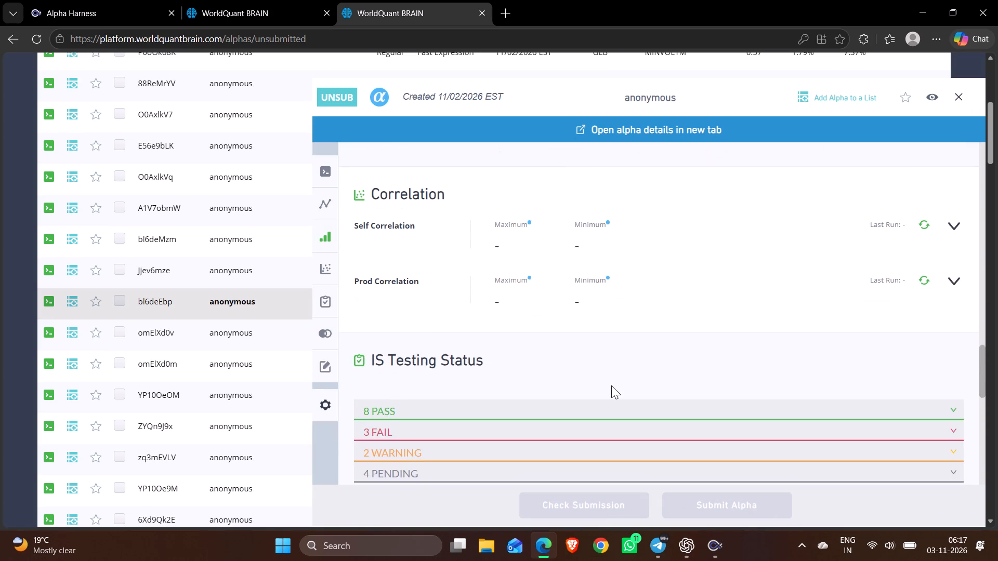
{"action": "scroll", "coordinate": [611, 385], "scroll_direction": "down", "scroll_amount": 1}
{"action": "left_click", "coordinate": [579, 344]}
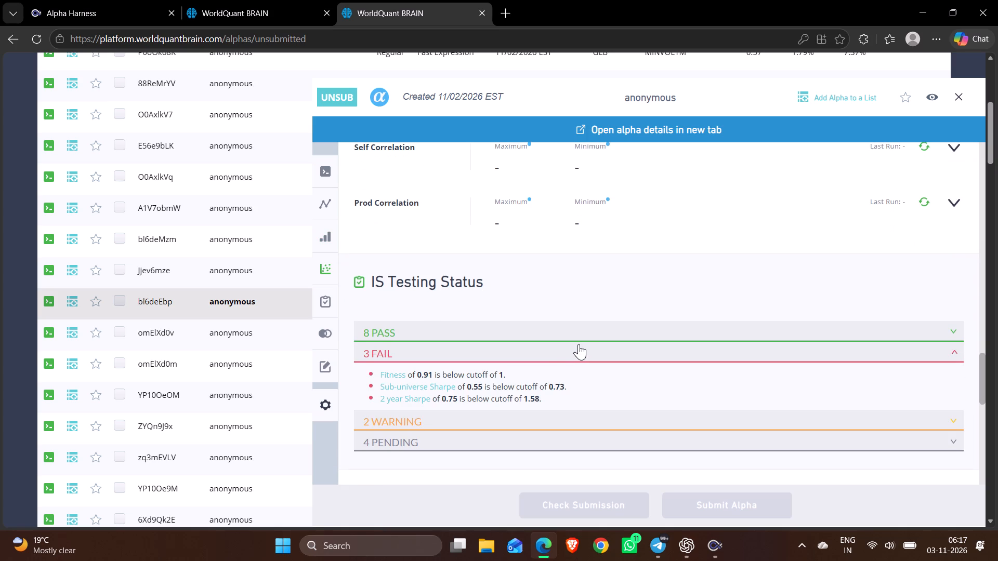
Clone alpha bl6deEbp, to_nan(ts_arg_max(inst18_fundownershipv2_pct_held, 63)), into a new simulation.
{"action": "scroll", "coordinate": [579, 344], "scroll_direction": "up", "scroll_amount": 16}
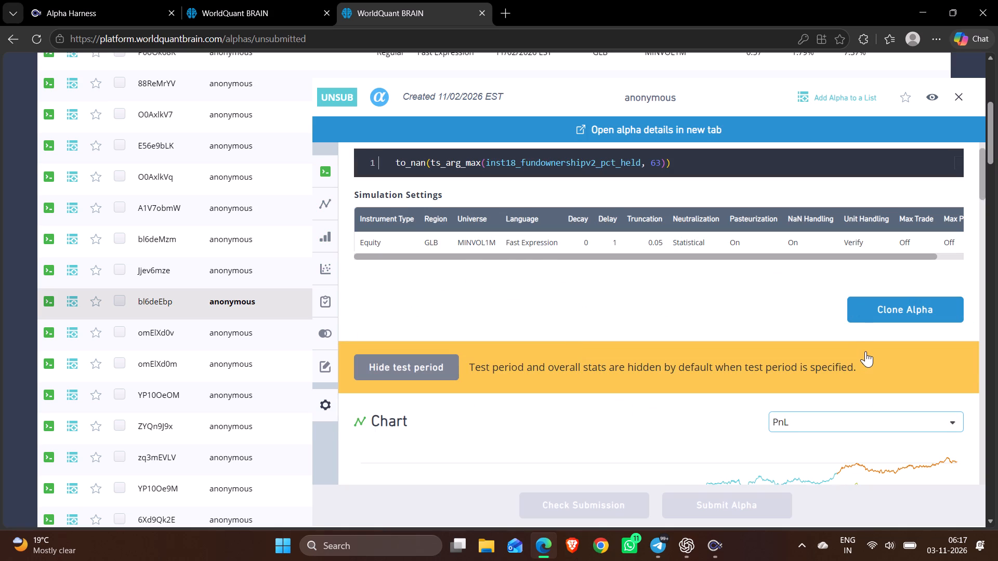
{"action": "left_click", "coordinate": [865, 351]}
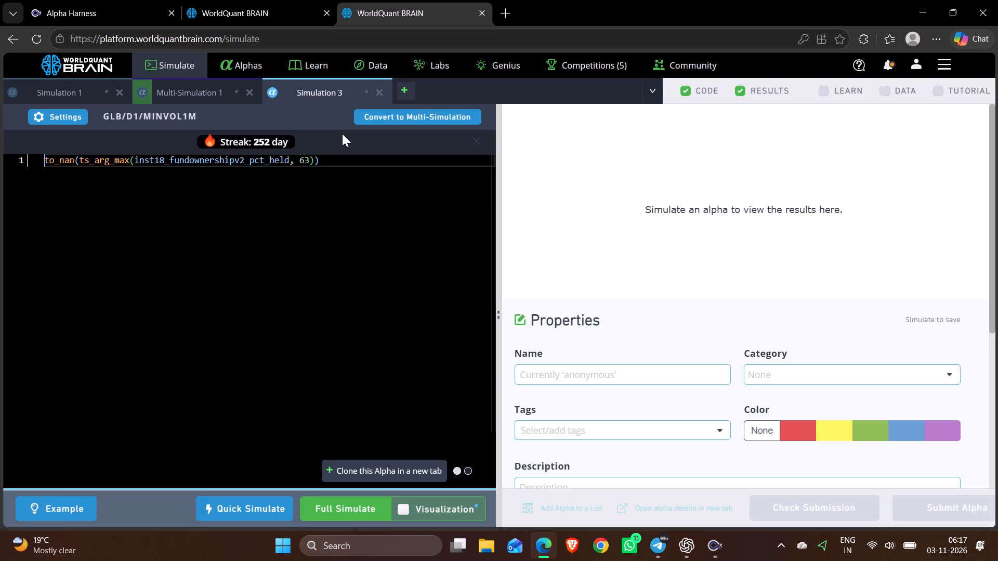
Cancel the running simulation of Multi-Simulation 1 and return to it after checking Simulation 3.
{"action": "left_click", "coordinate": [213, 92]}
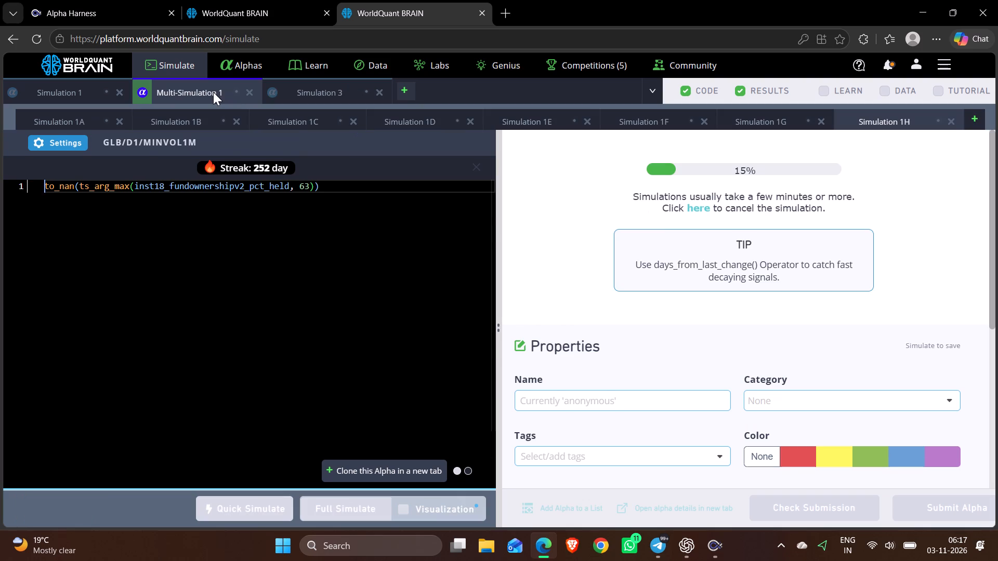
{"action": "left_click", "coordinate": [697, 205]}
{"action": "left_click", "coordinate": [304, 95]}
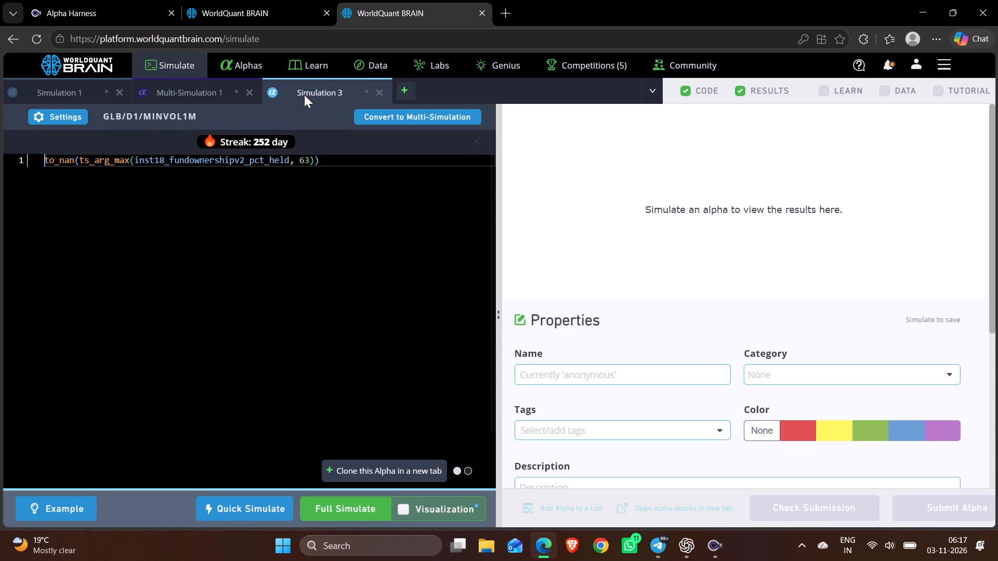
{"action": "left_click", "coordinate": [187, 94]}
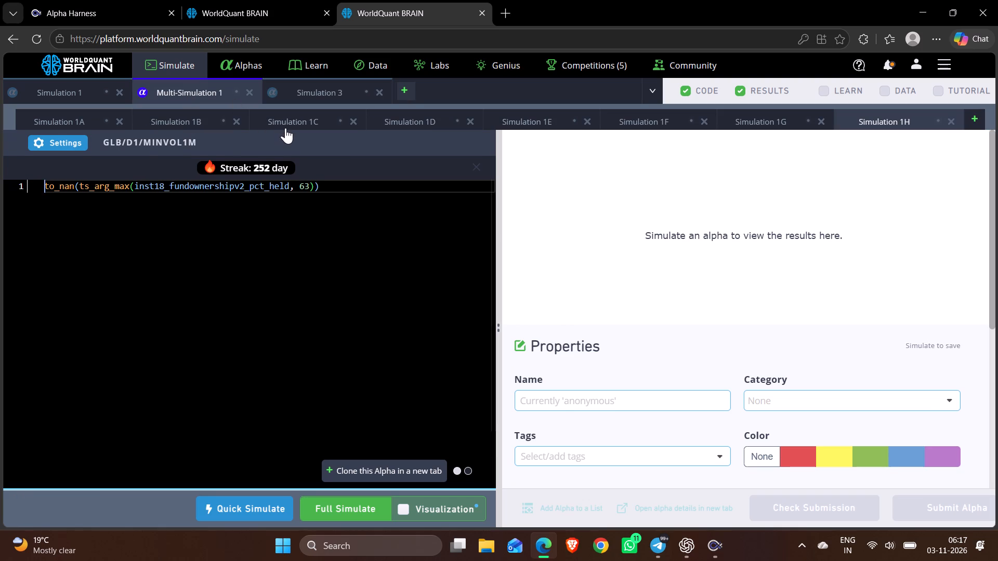
Open Simulation 1C (GLB/D1/TOP3000) in Multi-Simulation 1 and run a full simulation of the set.
{"action": "left_click", "coordinate": [285, 128]}
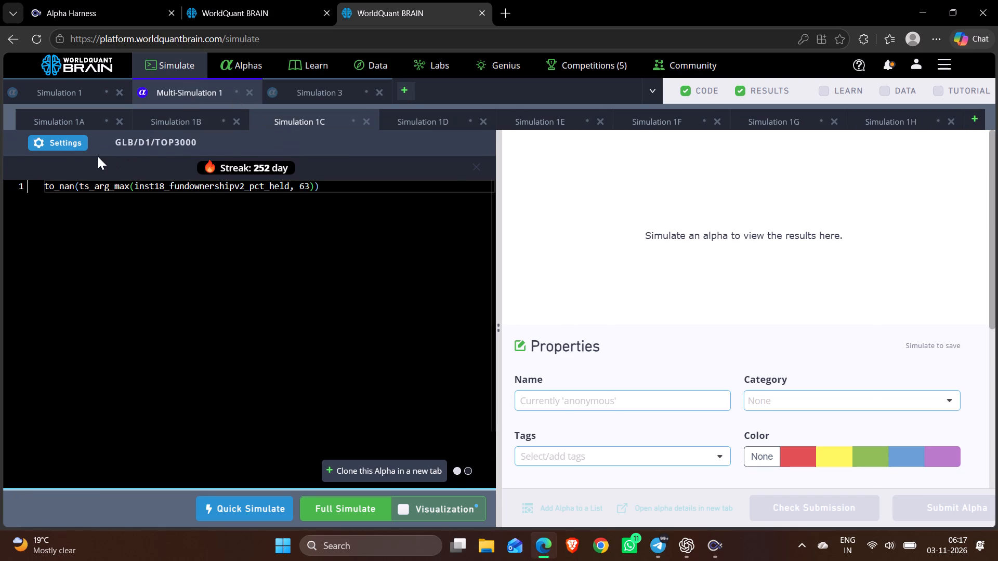
{"action": "left_click", "coordinate": [77, 145]}
{"action": "left_click", "coordinate": [77, 145]}
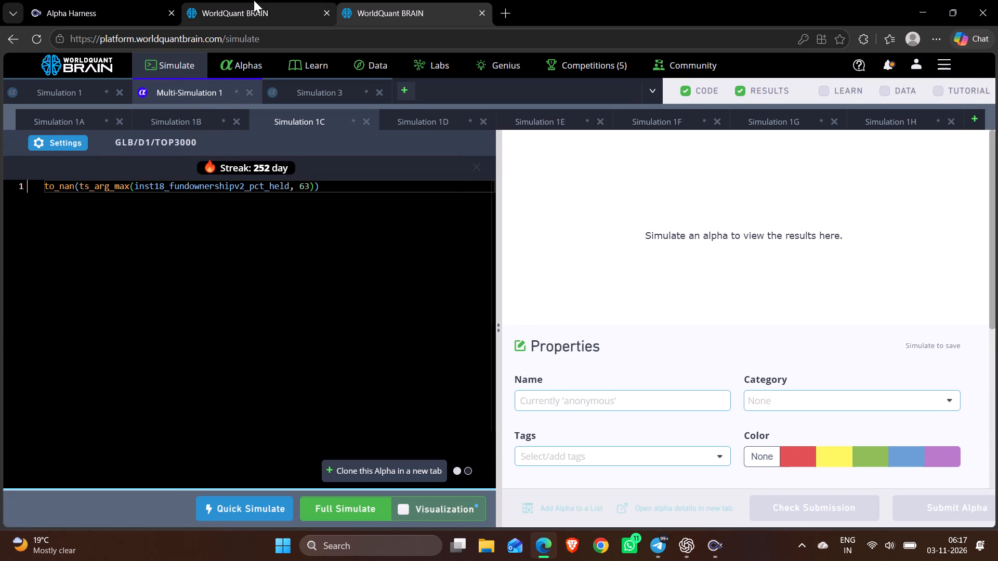
{"action": "left_click", "coordinate": [262, 0]}
{"action": "left_click", "coordinate": [426, 0]}
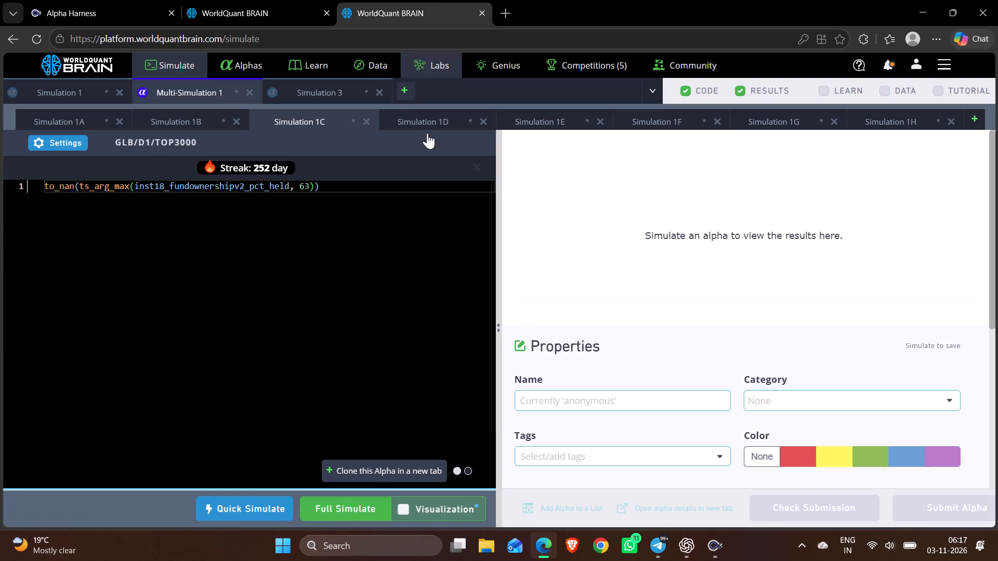
{"action": "left_click", "coordinate": [362, 515]}
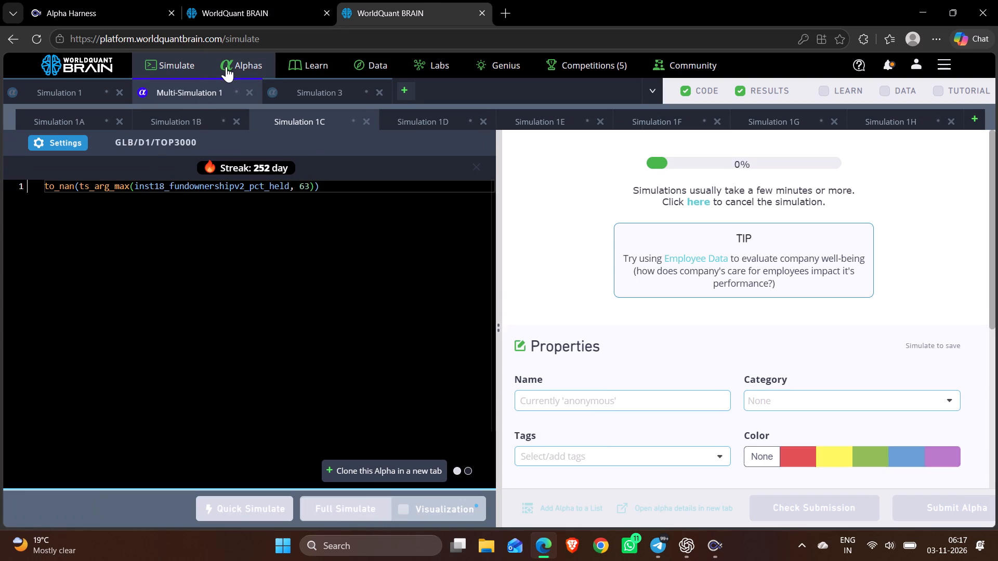
Open the unsubmitted alphas list to look through the simulated alphas.
{"action": "left_click", "coordinate": [227, 65]}
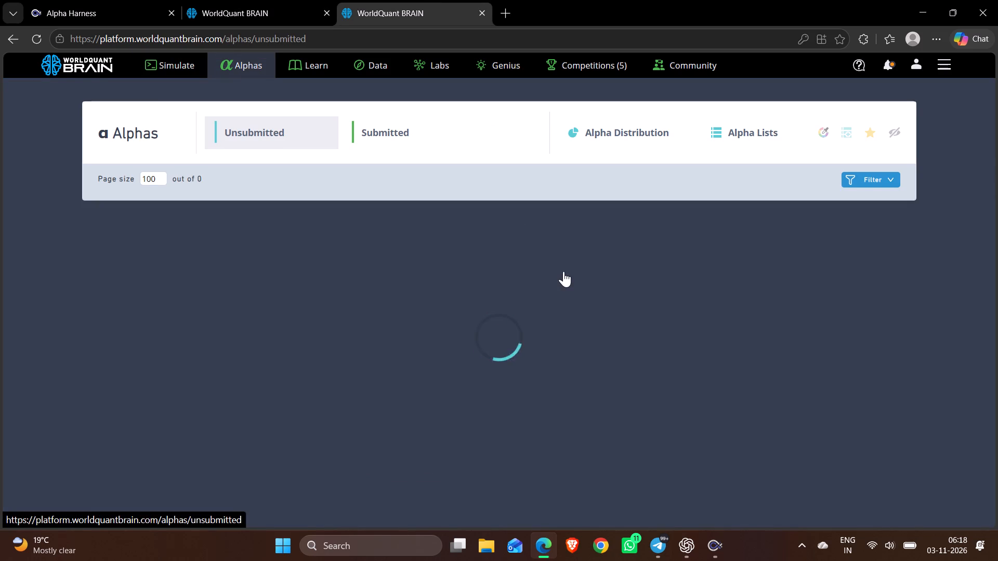
{"action": "scroll", "coordinate": [563, 271], "scroll_direction": "down", "scroll_amount": 4}
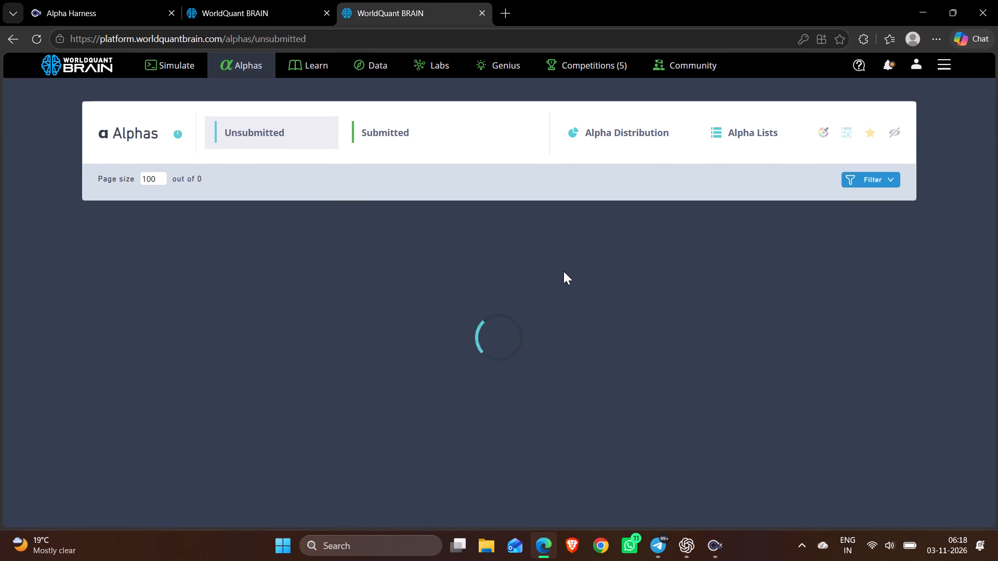
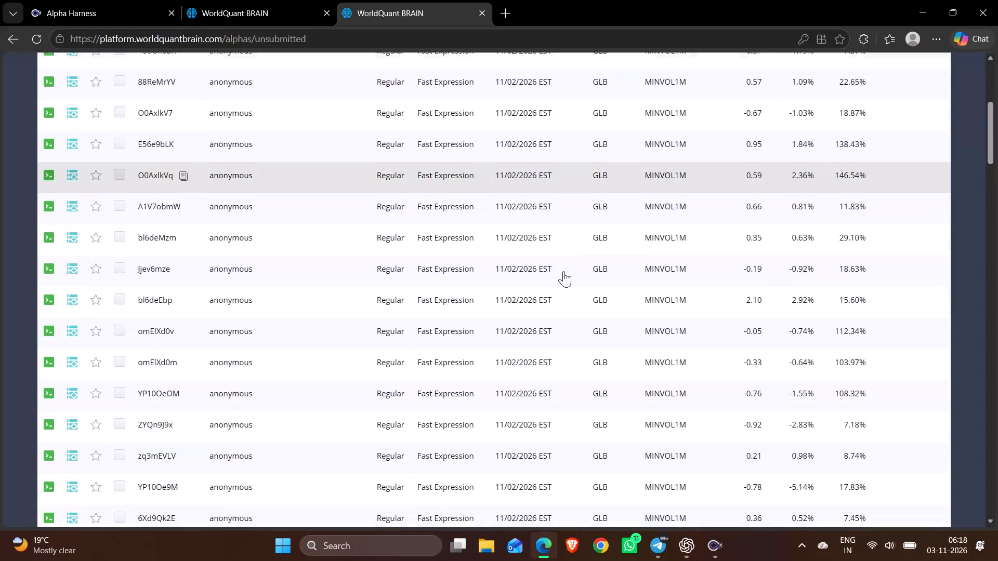
Open alpha VkxPEgmM from the unsubmitted alphas list and show its test period.
{"action": "scroll", "coordinate": [563, 271], "scroll_direction": "down", "scroll_amount": 5}
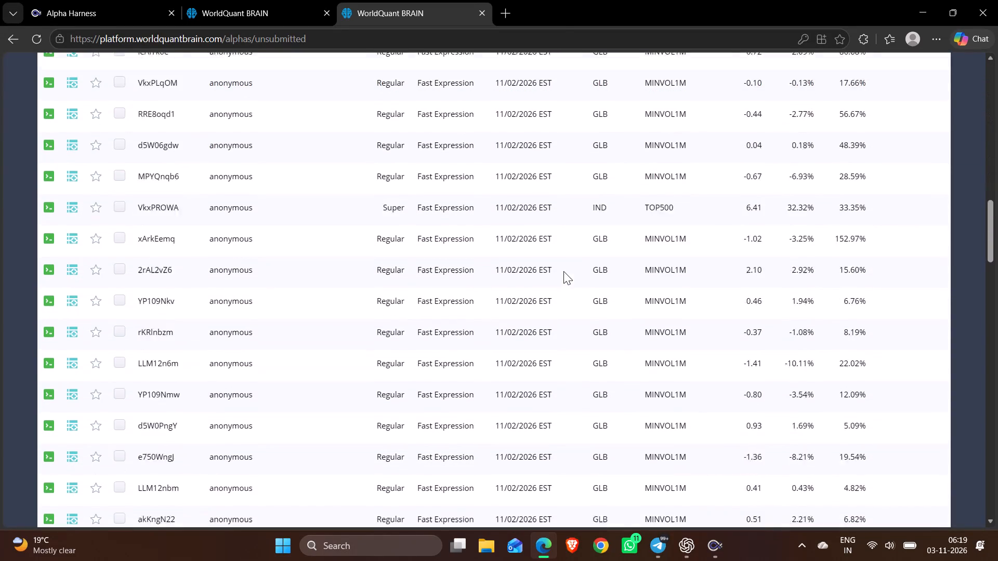
{"action": "scroll", "coordinate": [563, 271], "scroll_direction": "down", "scroll_amount": 8}
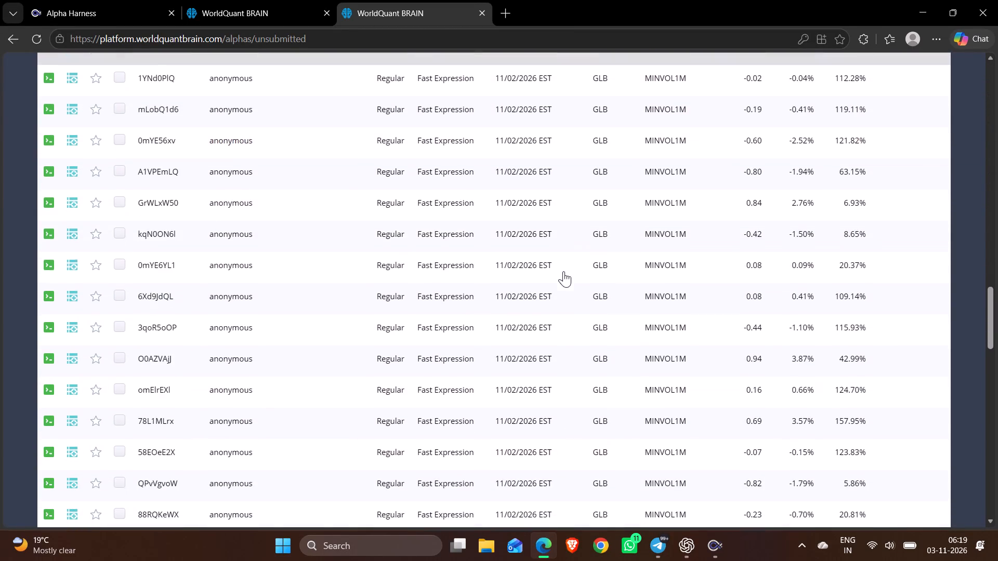
{"action": "scroll", "coordinate": [563, 271], "scroll_direction": "down", "scroll_amount": 7}
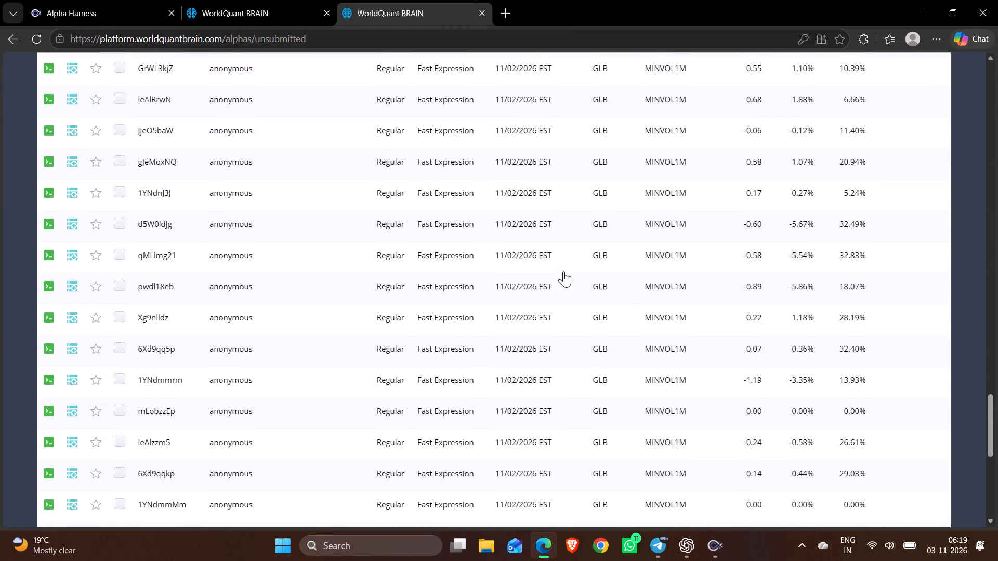
{"action": "scroll", "coordinate": [563, 271], "scroll_direction": "down", "scroll_amount": 5}
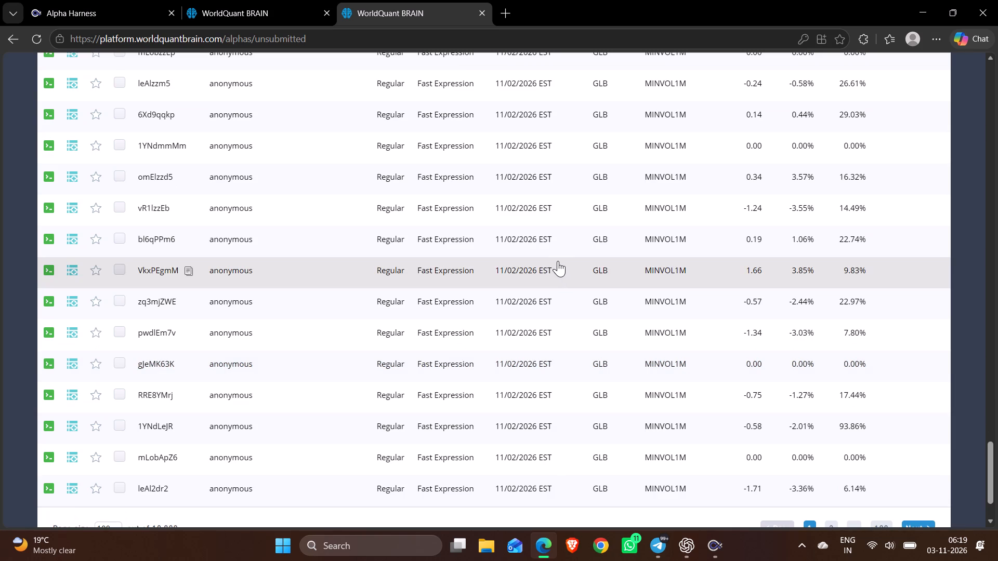
{"action": "left_click", "coordinate": [558, 261]}
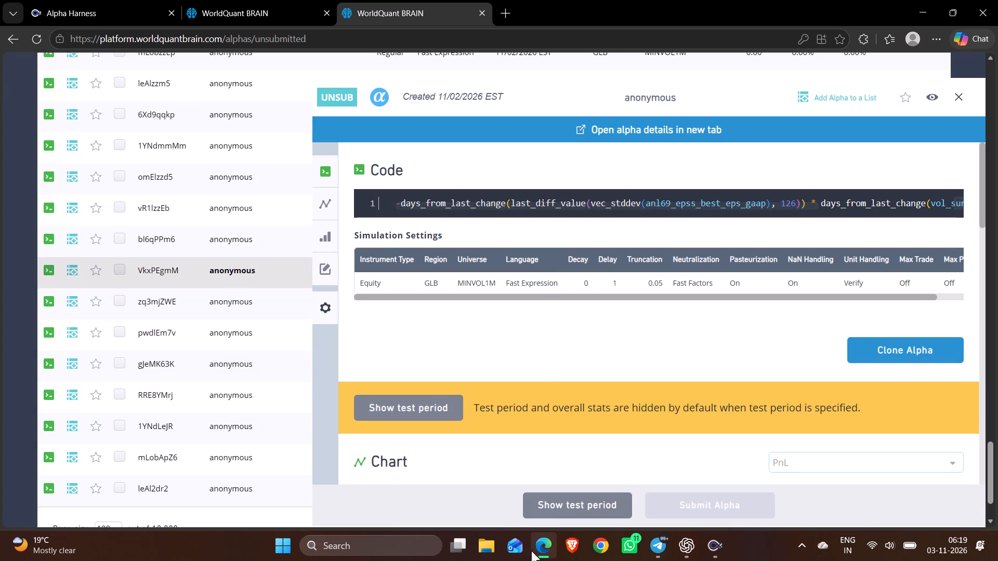
{"action": "left_click", "coordinate": [542, 509]}
{"action": "left_click", "coordinate": [542, 509]}
{"action": "scroll", "coordinate": [563, 350], "scroll_direction": "down", "scroll_amount": 7}
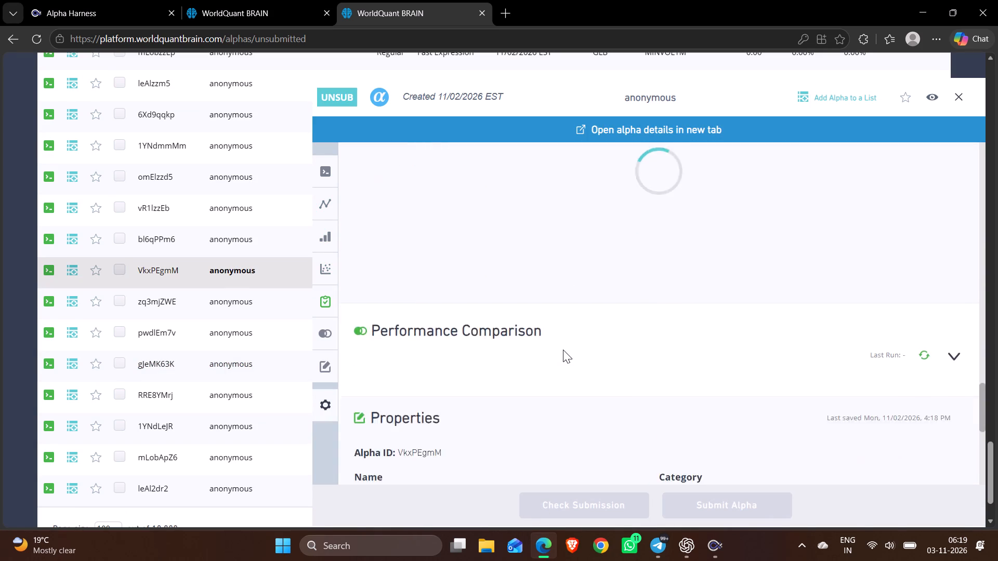
{"action": "scroll", "coordinate": [563, 350], "scroll_direction": "right", "scroll_amount": 1}
{"action": "scroll", "coordinate": [563, 350], "scroll_direction": "up", "scroll_amount": 4}
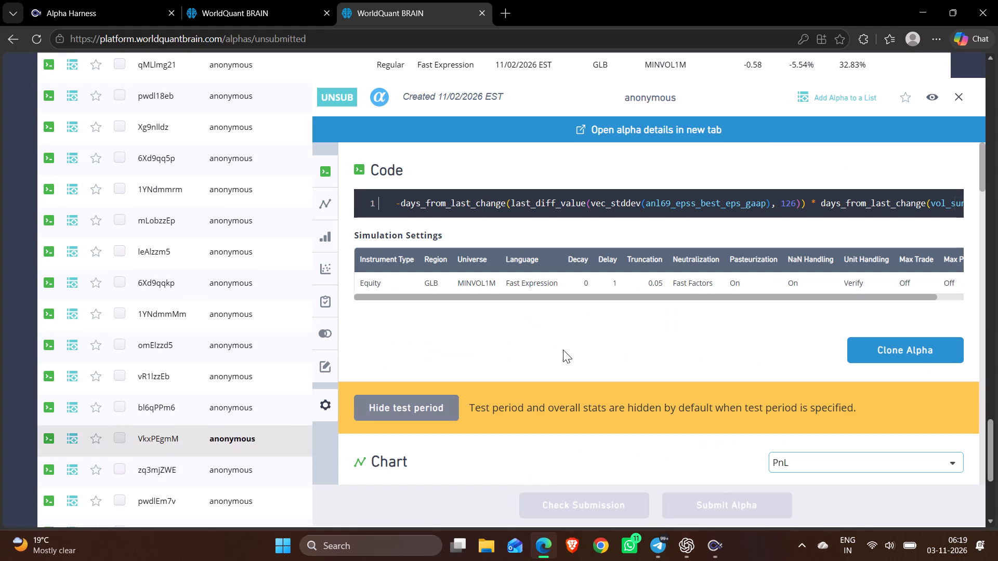
{"action": "scroll", "coordinate": [563, 350], "scroll_direction": "down", "scroll_amount": 11}
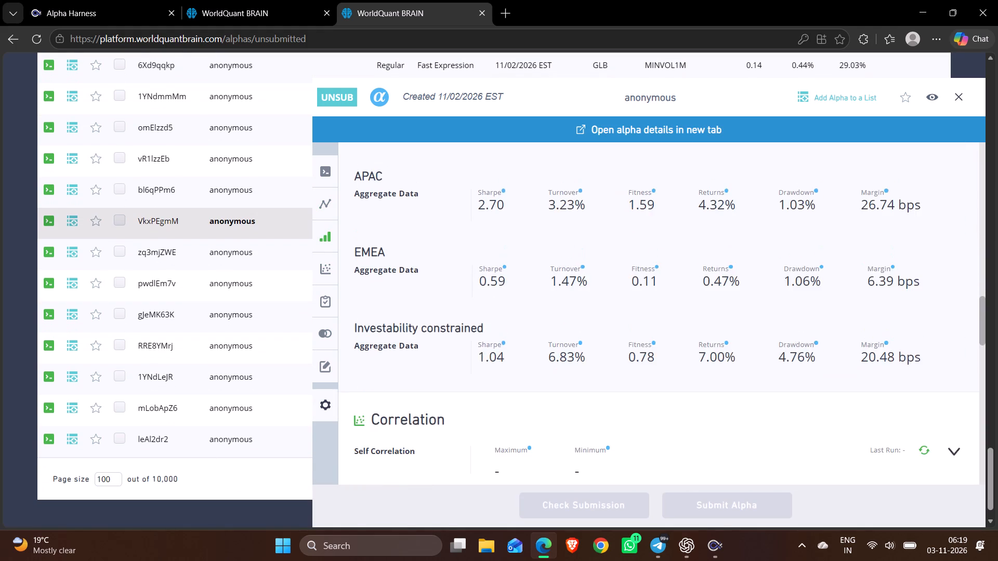
{"action": "scroll", "coordinate": [563, 350], "scroll_direction": "down", "scroll_amount": 3}
{"action": "scroll", "coordinate": [563, 350], "scroll_direction": "up", "scroll_amount": 2}
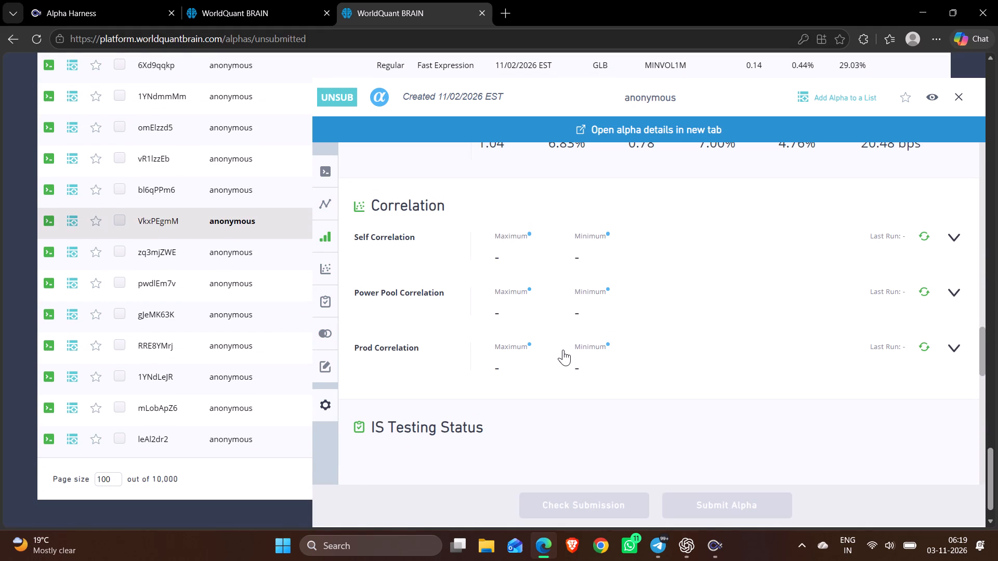
{"action": "scroll", "coordinate": [563, 350], "scroll_direction": "down", "scroll_amount": 5}
{"action": "scroll", "coordinate": [563, 350], "scroll_direction": "up", "scroll_amount": 1}
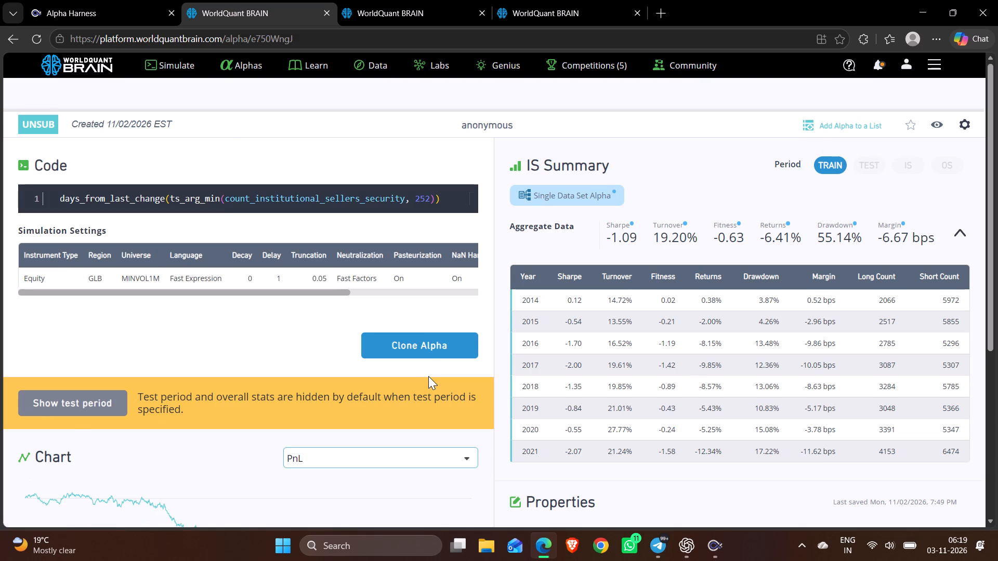
{"action": "left_click", "coordinate": [419, 346]}
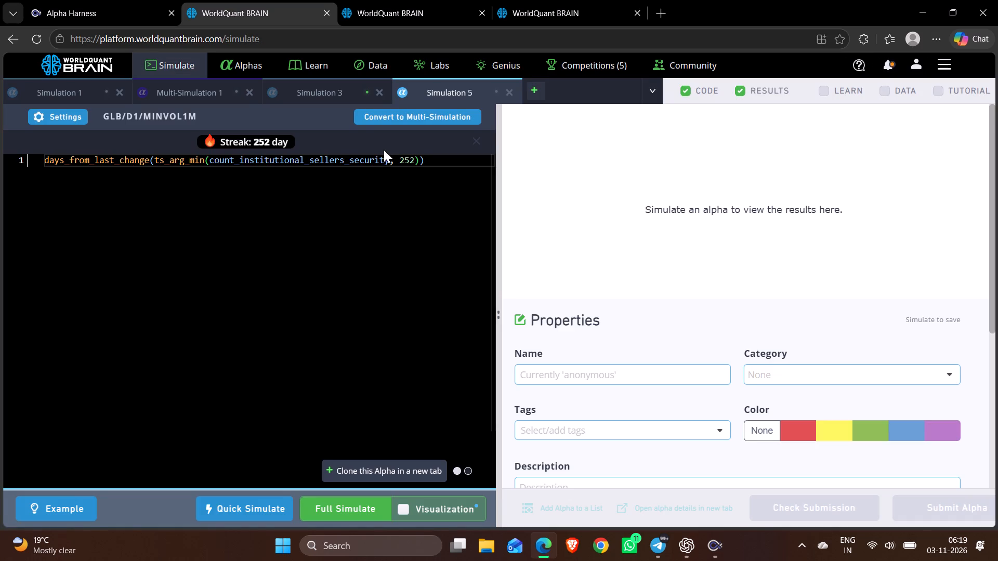
Duplicate the cloned alpha into another simulation and convert that copy to a multi-simulation.
{"action": "left_click", "coordinate": [358, 461]}
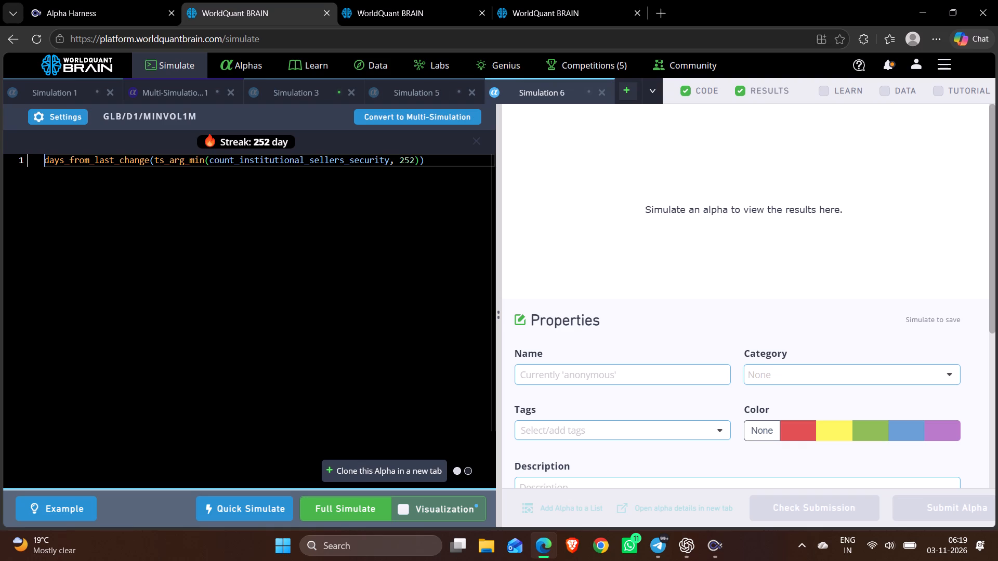
{"action": "left_click", "coordinate": [391, 116]}
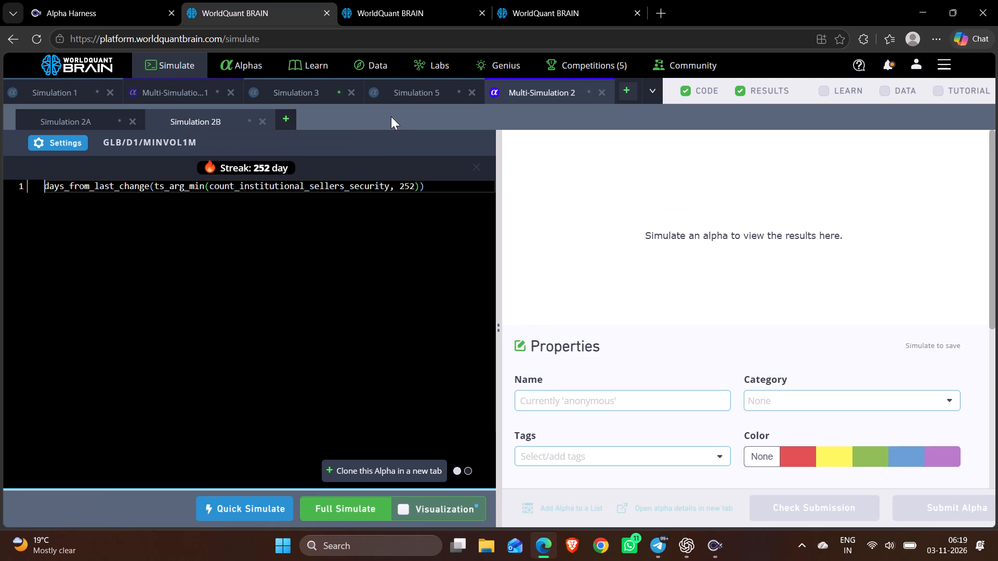
Set the neutralization of Simulation 2B to RAM and apply the settings.
{"action": "left_click", "coordinate": [62, 142]}
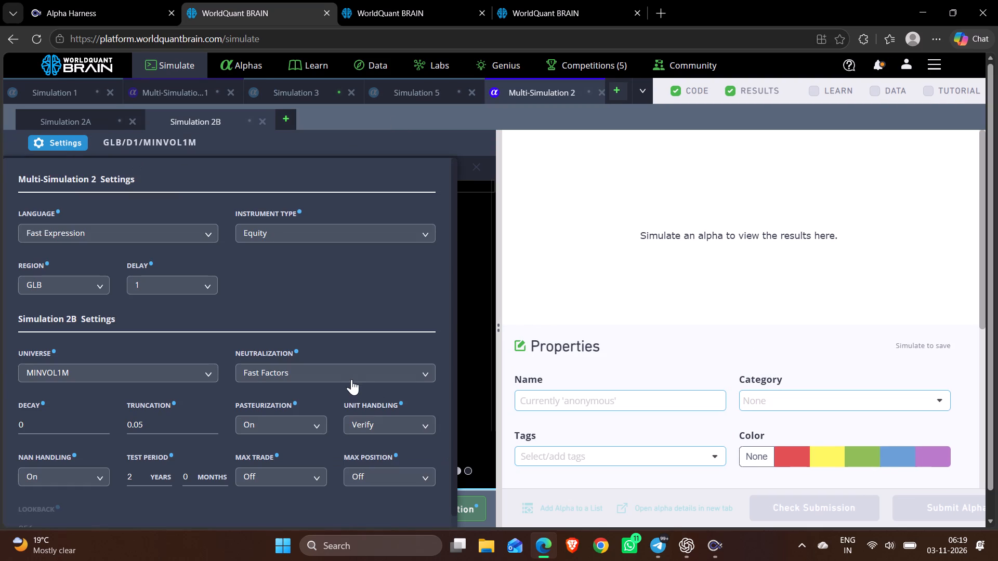
{"action": "left_click", "coordinate": [351, 375]}
{"action": "left_click", "coordinate": [307, 409]}
{"action": "scroll", "coordinate": [307, 409], "scroll_direction": "down", "scroll_amount": 3}
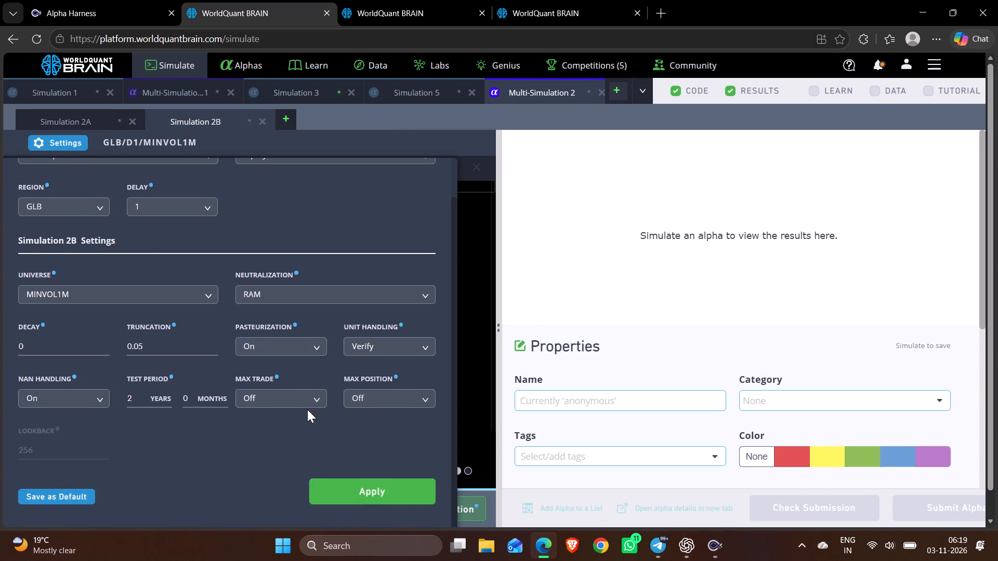
{"action": "scroll", "coordinate": [307, 409], "scroll_direction": "down", "scroll_amount": 1}
{"action": "left_click", "coordinate": [363, 521]}
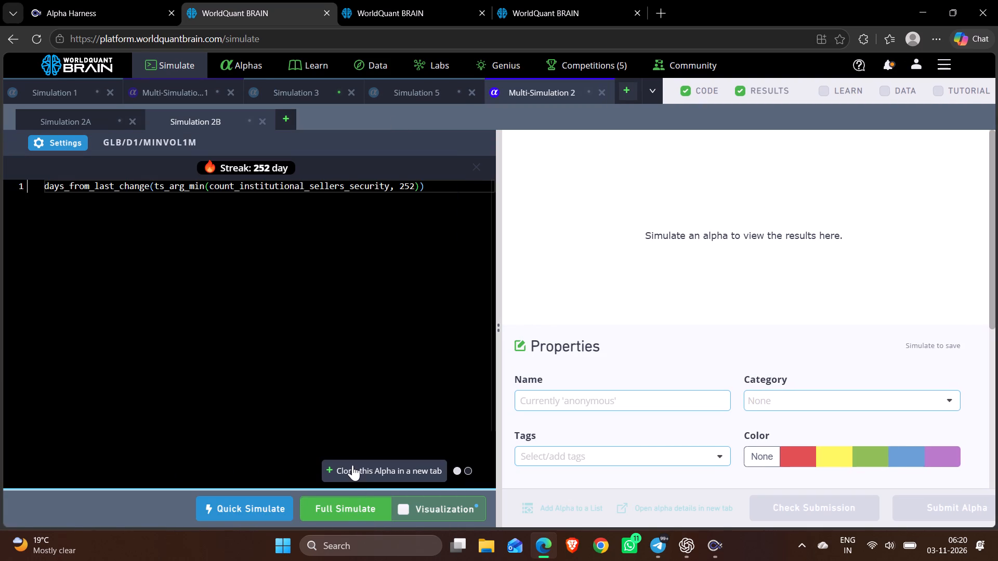
Clone Simulation 2B as Simulation 2C and set its neutralization to Statistical.
{"action": "left_click", "coordinate": [351, 464]}
{"action": "left_click", "coordinate": [63, 139]}
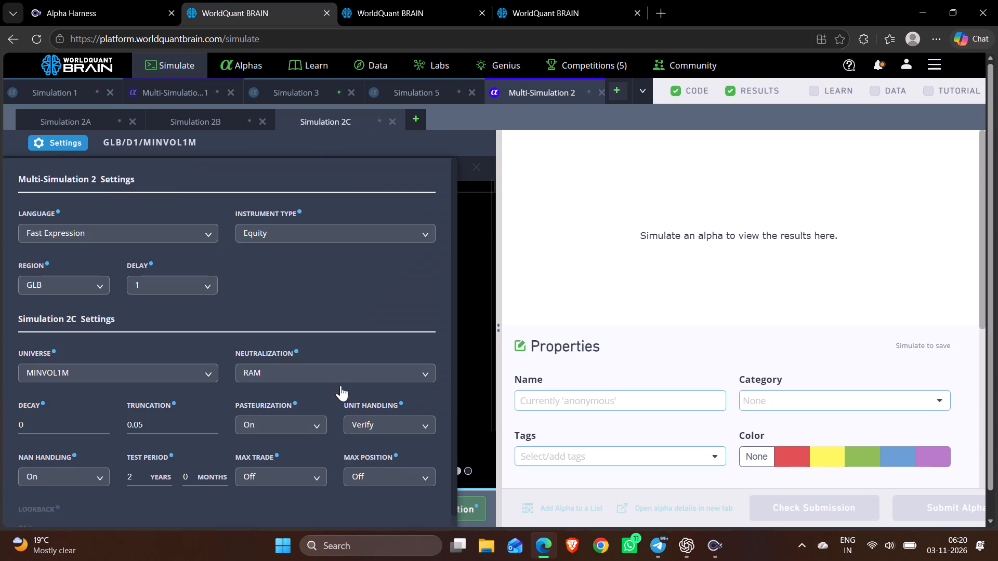
{"action": "left_click", "coordinate": [316, 375]}
{"action": "left_click", "coordinate": [291, 425]}
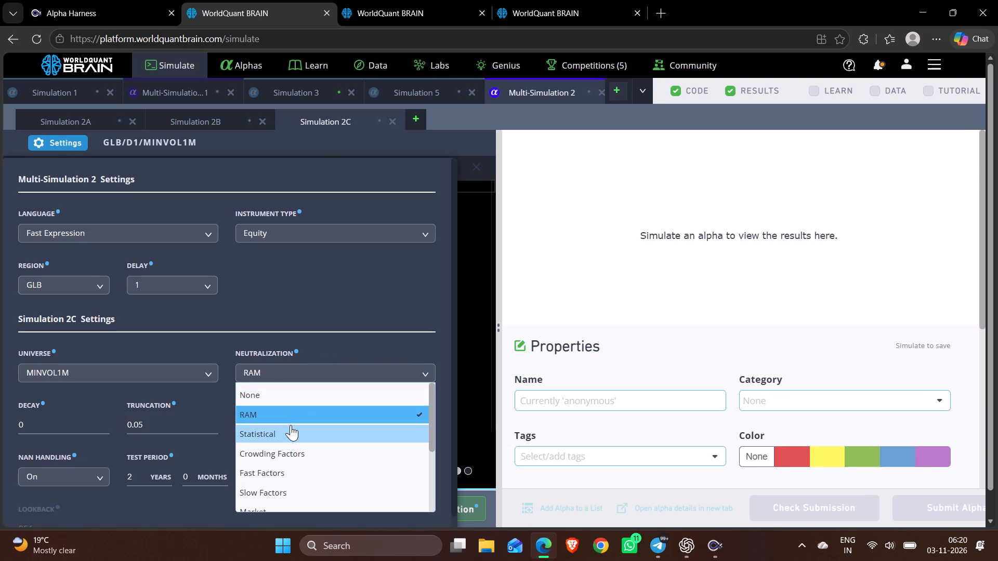
{"action": "scroll", "coordinate": [291, 425], "scroll_direction": "down", "scroll_amount": 5}
{"action": "left_click", "coordinate": [364, 521]}
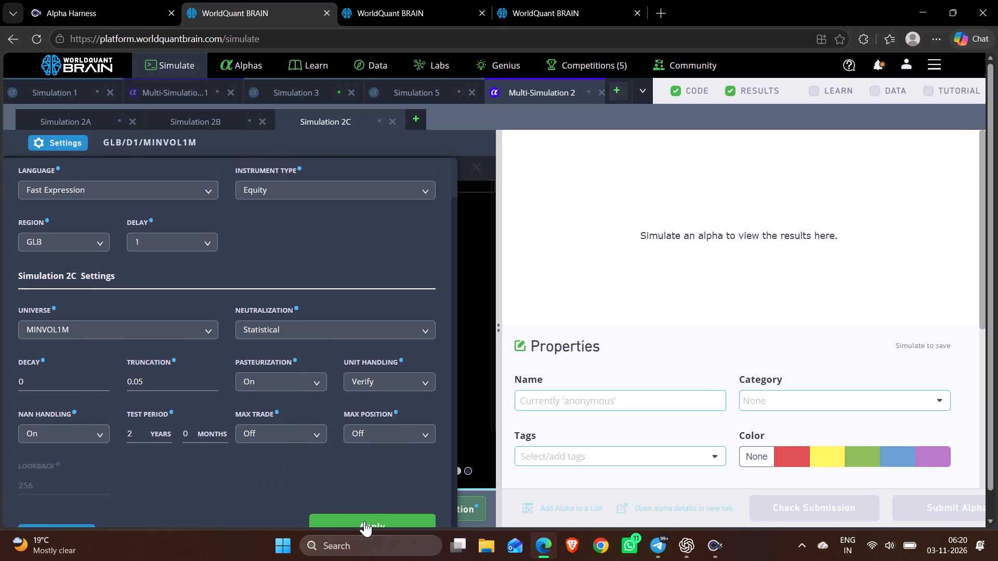
Clone Simulation 2C as Simulation 2D and set its neutralization to Slow Factors.
{"action": "left_click", "coordinate": [352, 470]}
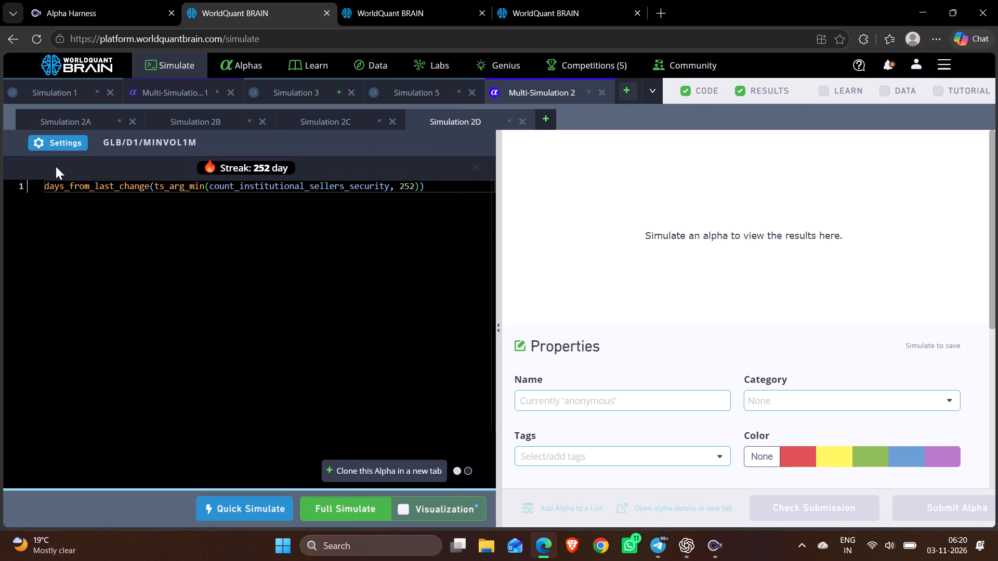
{"action": "left_click", "coordinate": [57, 145]}
{"action": "left_click", "coordinate": [285, 375]}
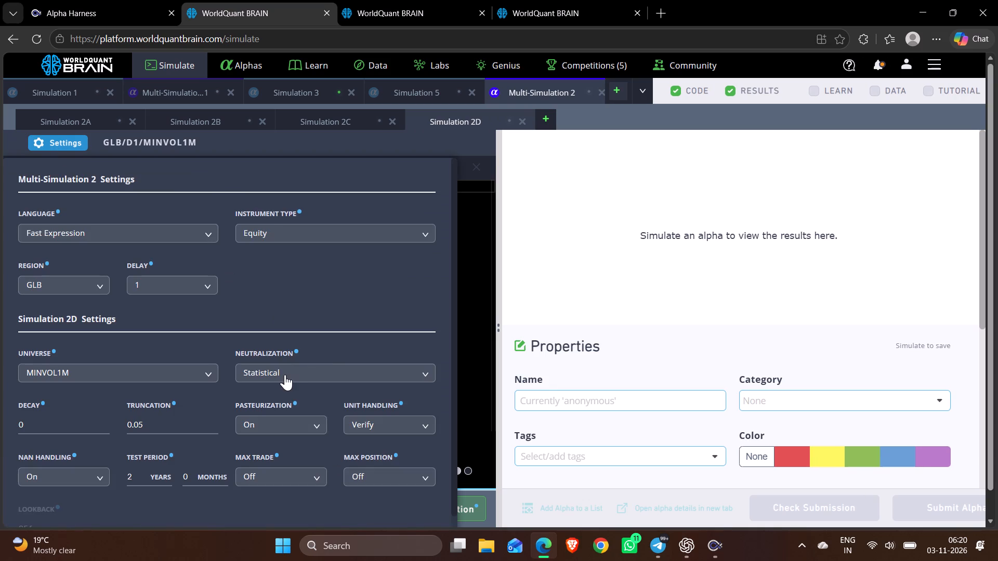
{"action": "left_click", "coordinate": [292, 489]}
{"action": "scroll", "coordinate": [292, 489], "scroll_direction": "down", "scroll_amount": 4}
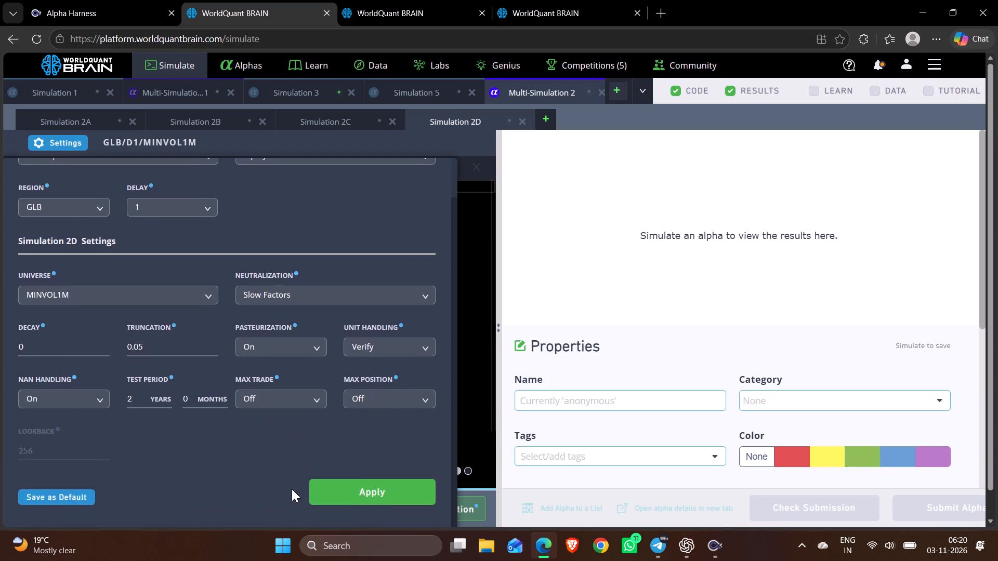
{"action": "left_click", "coordinate": [338, 525]}
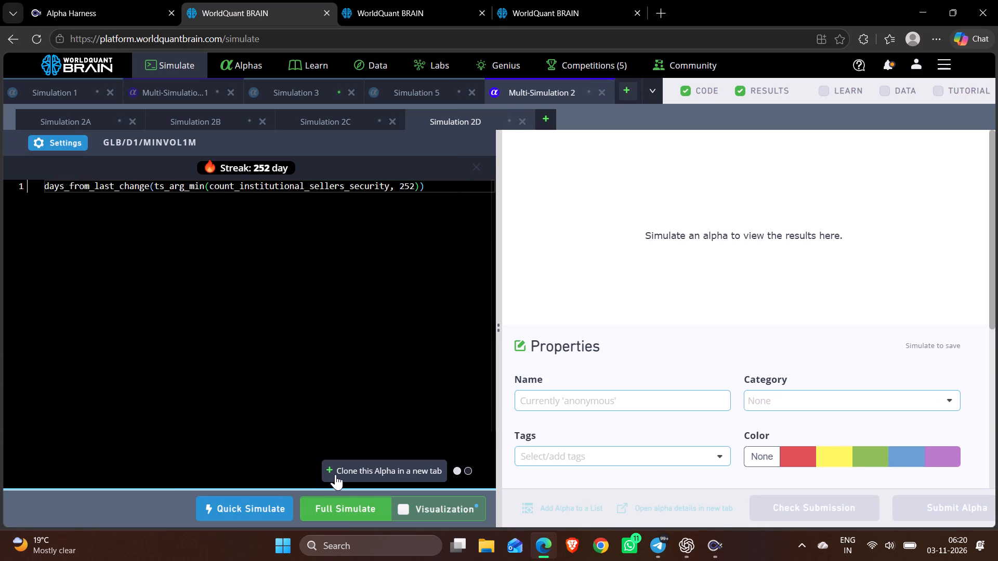
Clone Simulation 2D as Simulation 2E and set its neutralization to Country / Region.
{"action": "left_click", "coordinate": [336, 474]}
{"action": "left_click", "coordinate": [67, 143]}
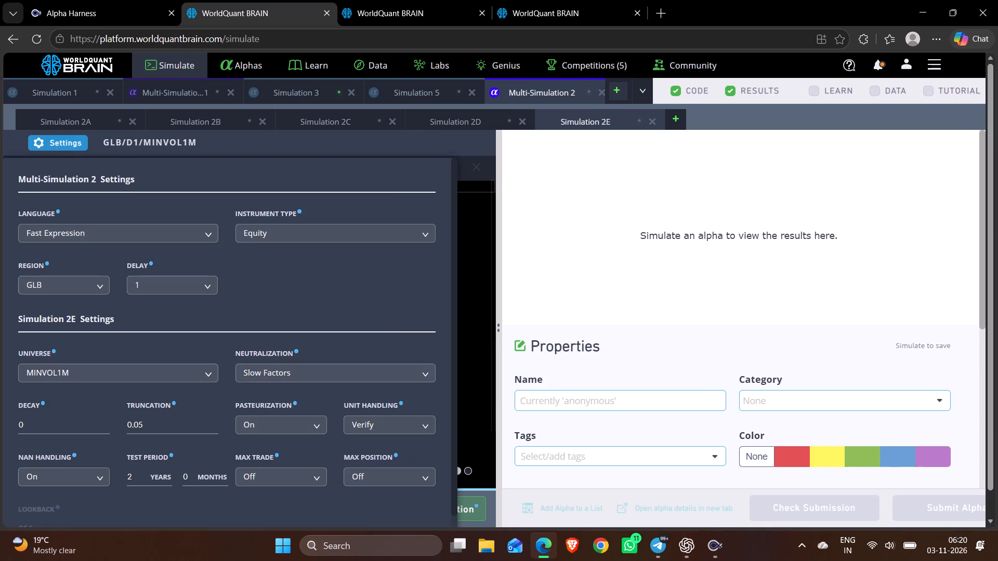
{"action": "left_click", "coordinate": [403, 371]}
{"action": "scroll", "coordinate": [313, 498], "scroll_direction": "down", "scroll_amount": 3}
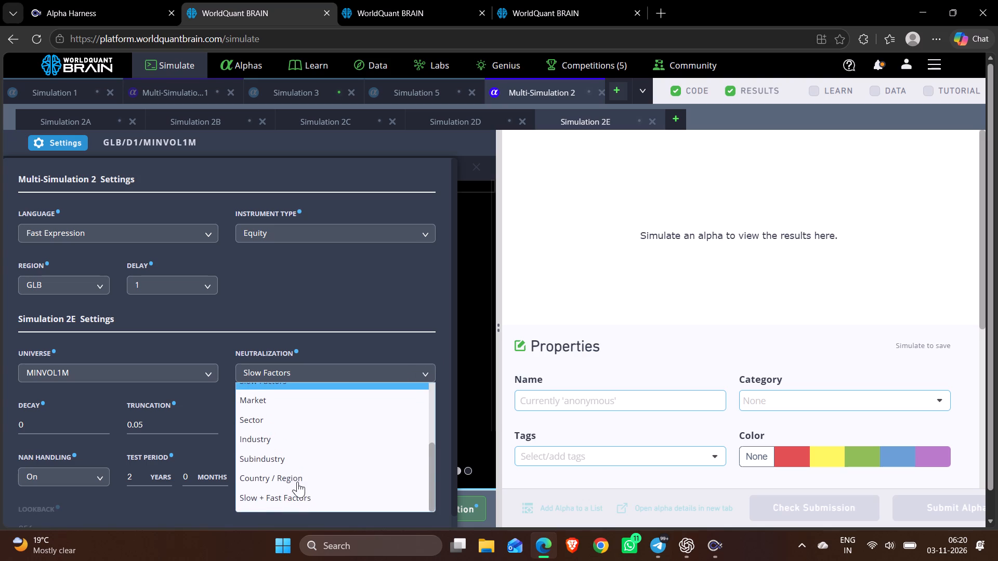
{"action": "left_click", "coordinate": [295, 477]}
{"action": "scroll", "coordinate": [295, 477], "scroll_direction": "down", "scroll_amount": 5}
{"action": "left_click", "coordinate": [372, 514]}
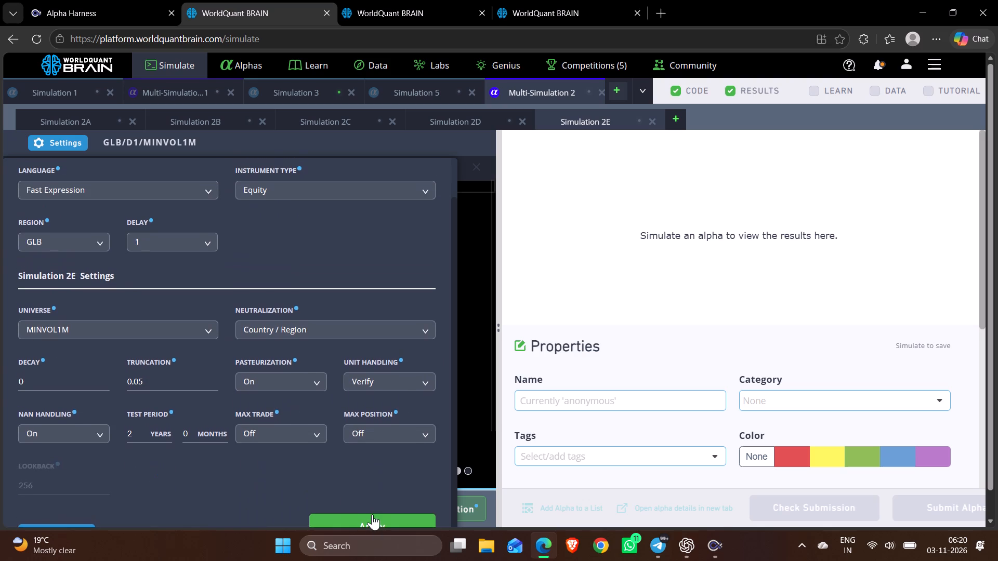
Run a full simulation of Multi-Simulation 2.
{"action": "left_click", "coordinate": [372, 514]}
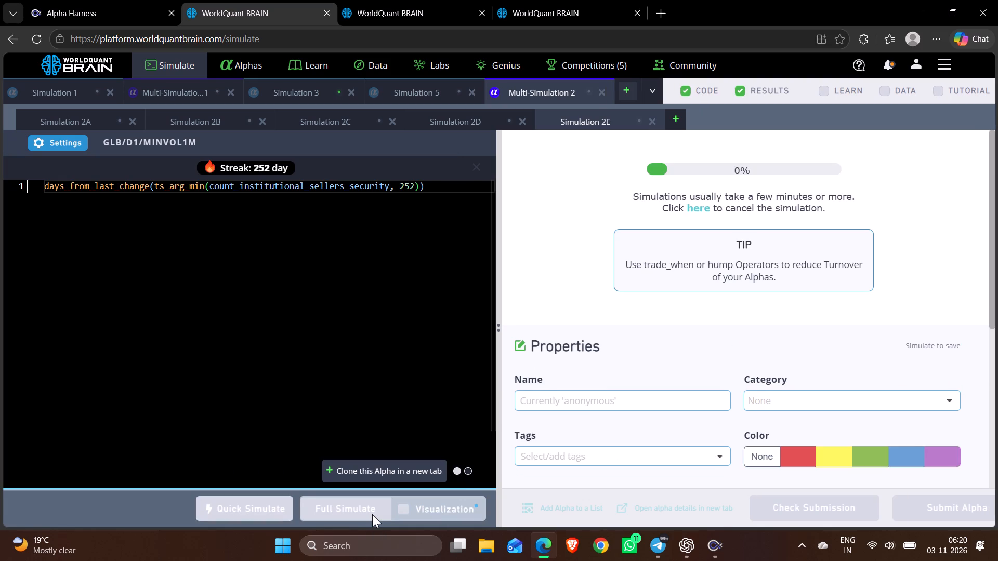
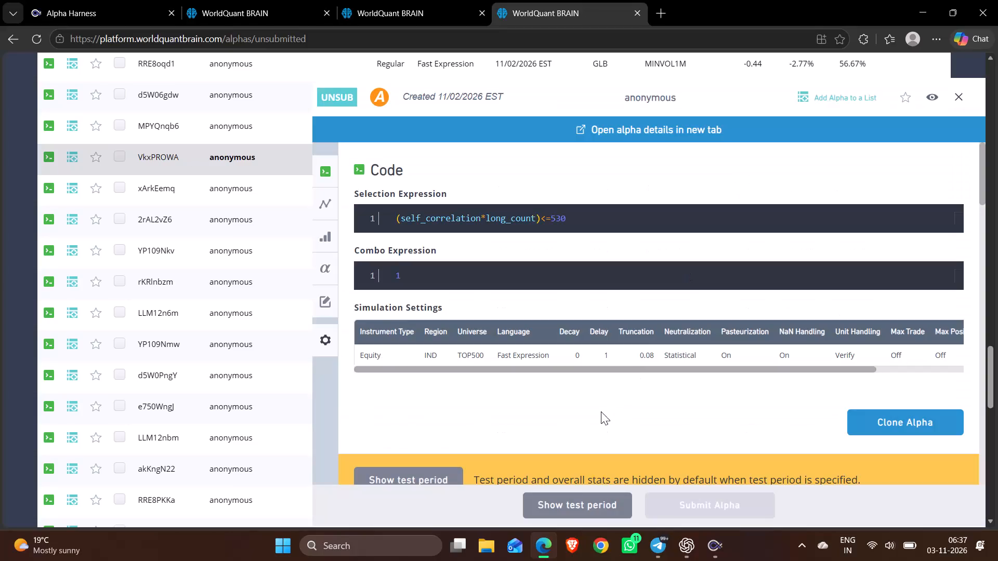
Show the test period of super alpha VkxPROWA and check its Prod Correlation distribution.
{"action": "left_click", "coordinate": [583, 498]}
{"action": "scroll", "coordinate": [637, 301], "scroll_direction": "down", "scroll_amount": 12}
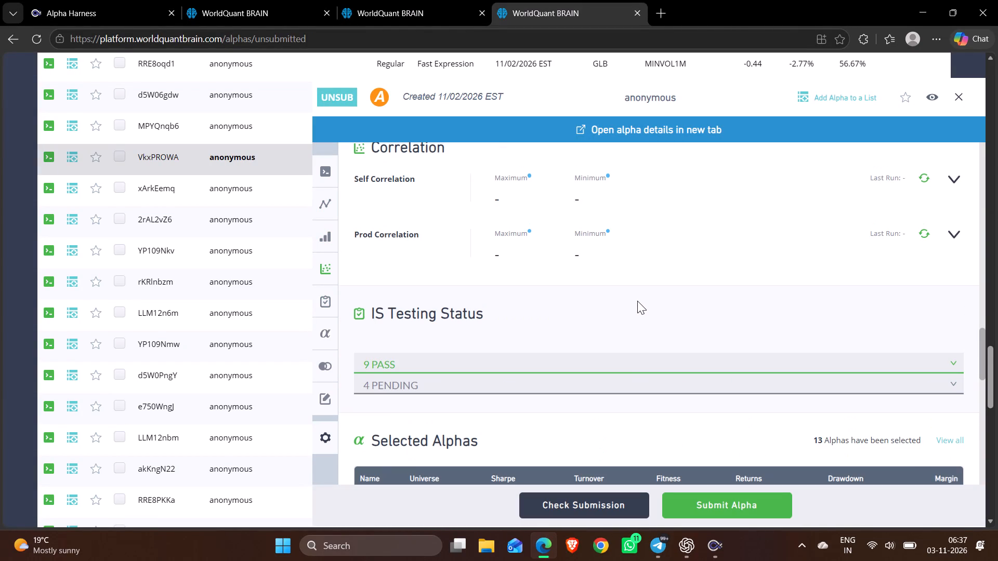
{"action": "left_click", "coordinate": [958, 234]}
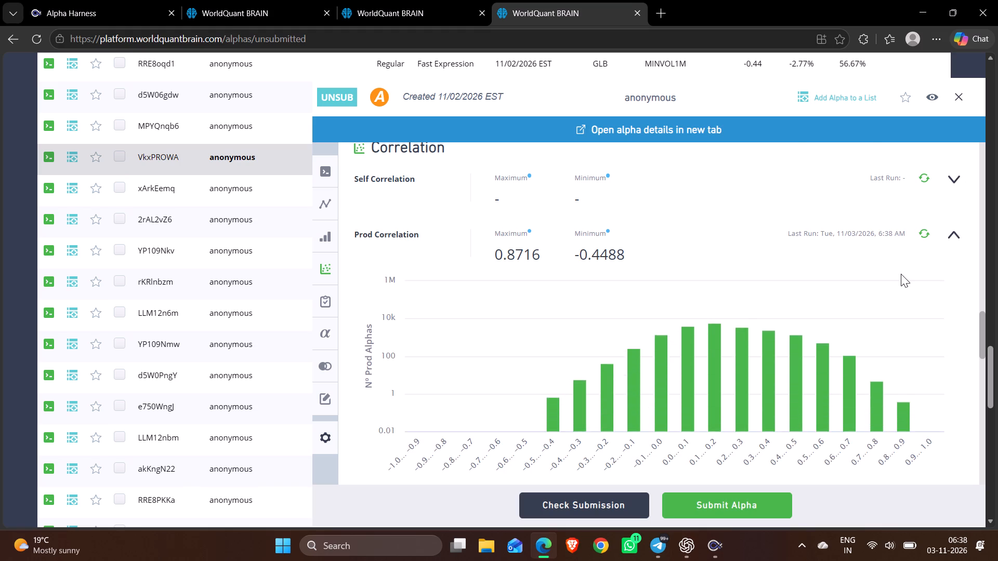
Clone super alpha VkxPROWA into the simulator, setting the selection limit to 11 and the truncation to 0.0001.
{"action": "scroll", "coordinate": [901, 274], "scroll_direction": "up", "scroll_amount": 8}
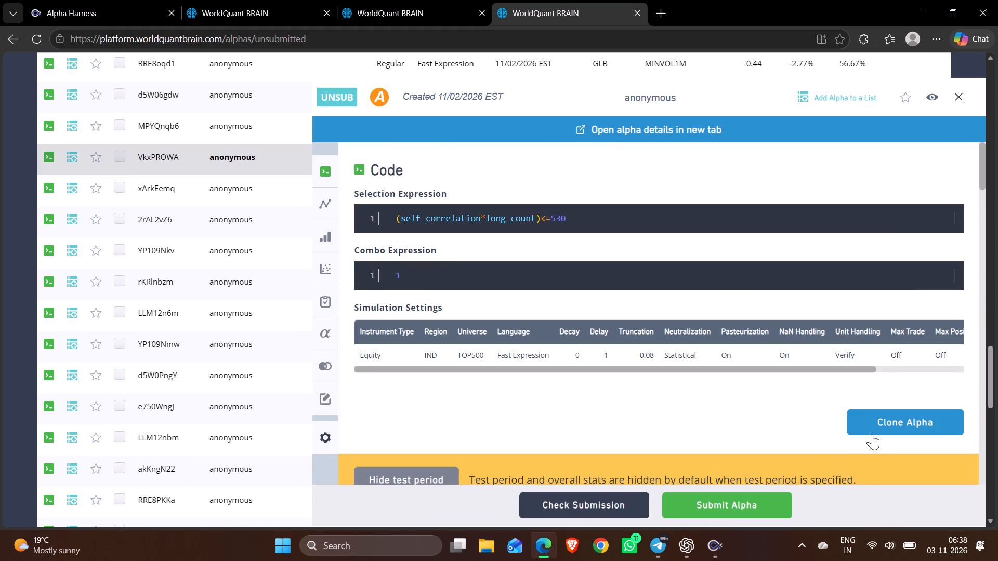
{"action": "left_click", "coordinate": [872, 434]}
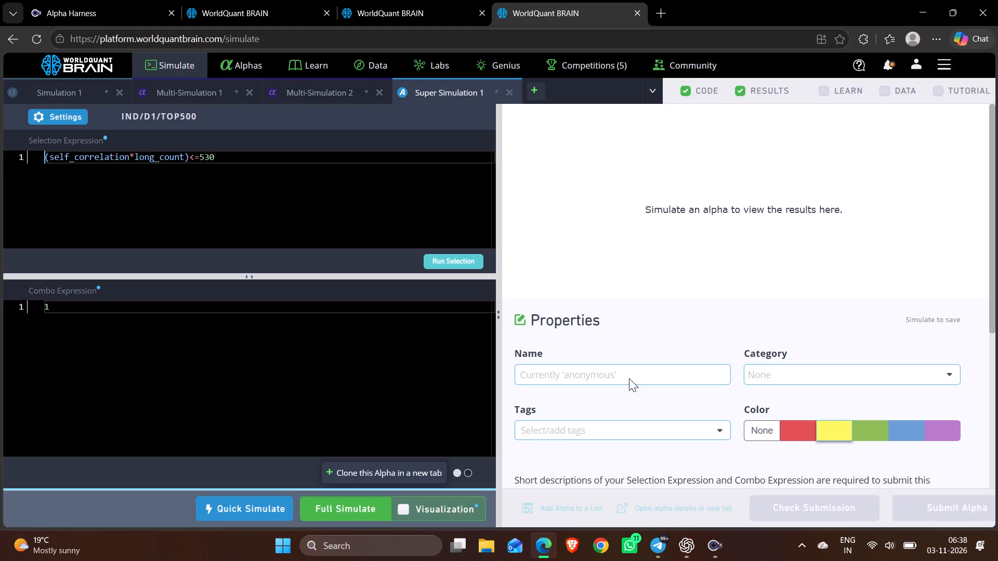
{"action": "left_click", "coordinate": [57, 124]}
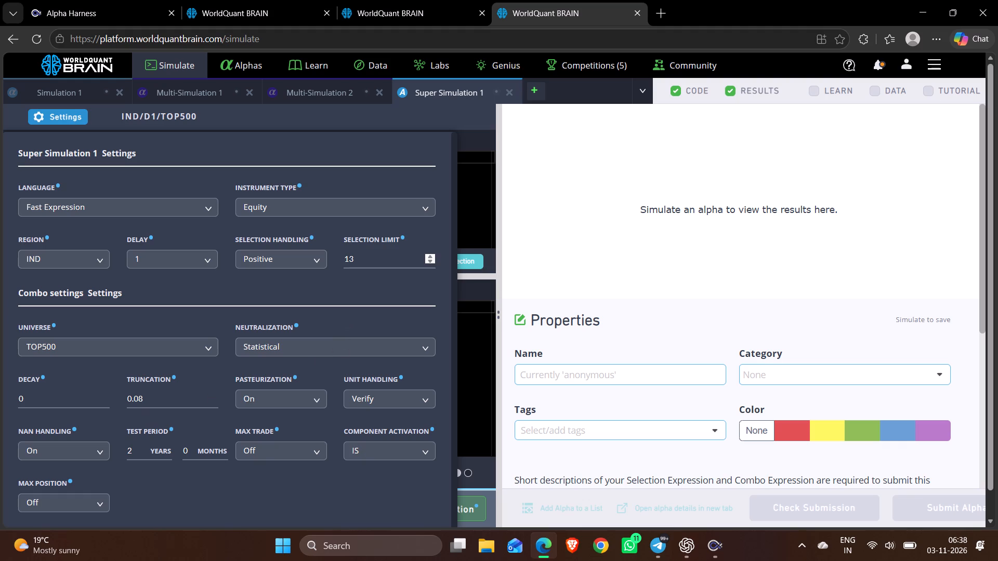
{"action": "left_click", "coordinate": [371, 261]}
{"action": "key", "text": "Right"}
{"action": "key", "text": "Down"}
{"action": "key", "text": "Down"}
{"action": "left_click", "coordinate": [179, 395]}
{"action": "key", "text": "BackSpace"}
{"action": "type", "text": "001"}
{"action": "left_click", "coordinate": [256, 498]}
{"action": "scroll", "coordinate": [256, 498], "scroll_direction": "down", "scroll_amount": 6}
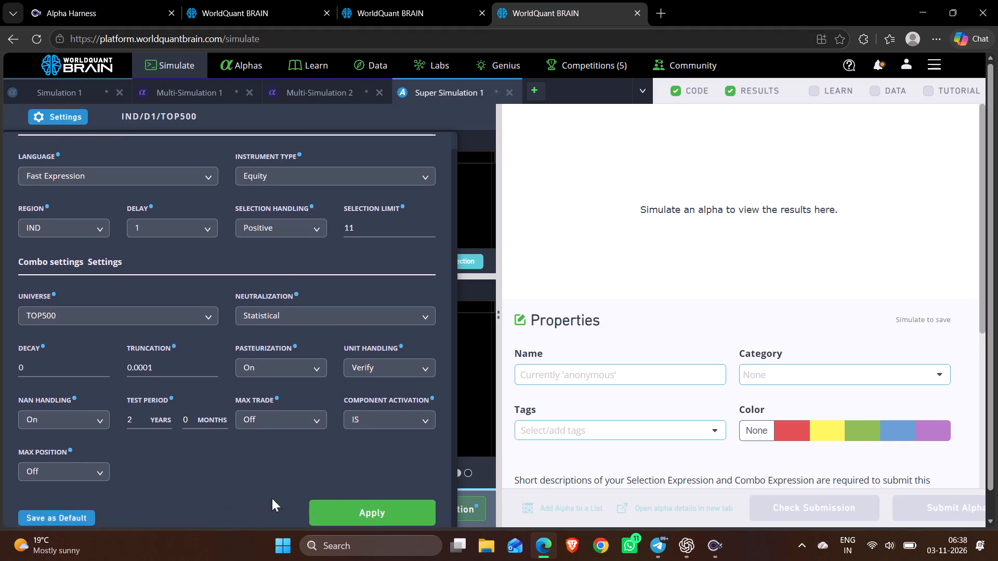
{"action": "left_click", "coordinate": [350, 517]}
Run a full simulation of Super Simulation 1.
{"action": "left_click", "coordinate": [350, 517]}
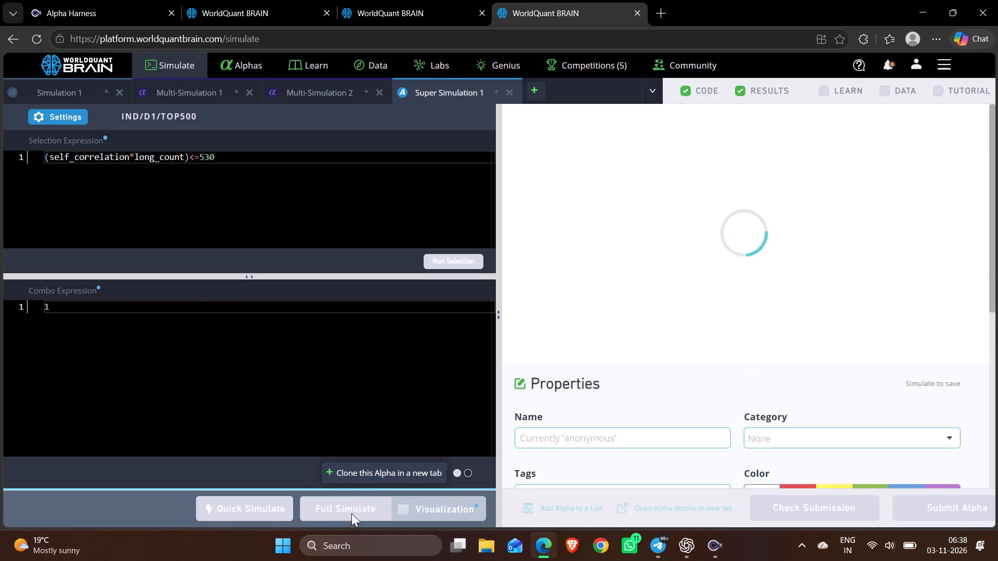
Clone Super Simulation 1 as Super Simulation 2 and set its neutralization to RAM.
{"action": "left_click", "coordinate": [361, 478]}
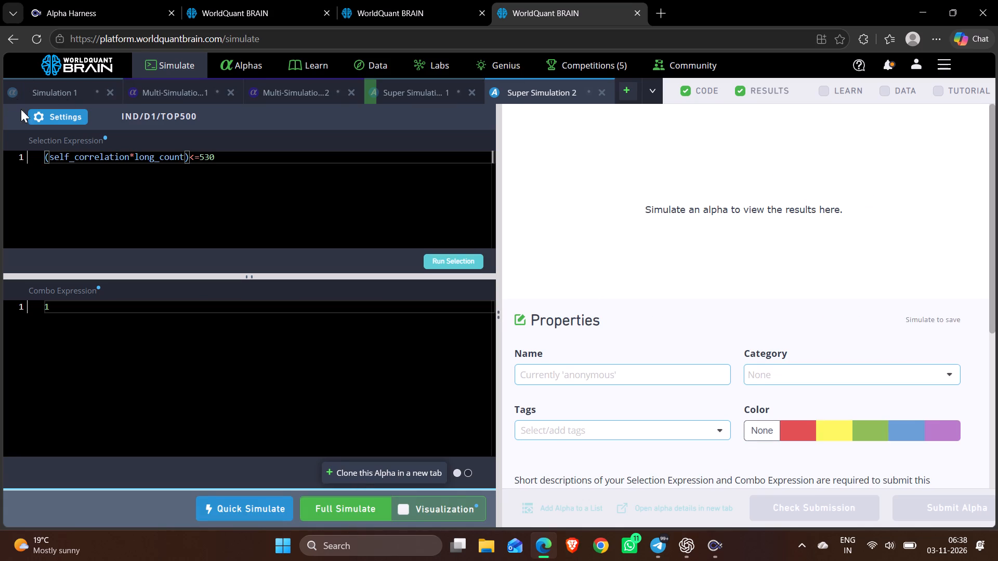
{"action": "left_click", "coordinate": [45, 118]}
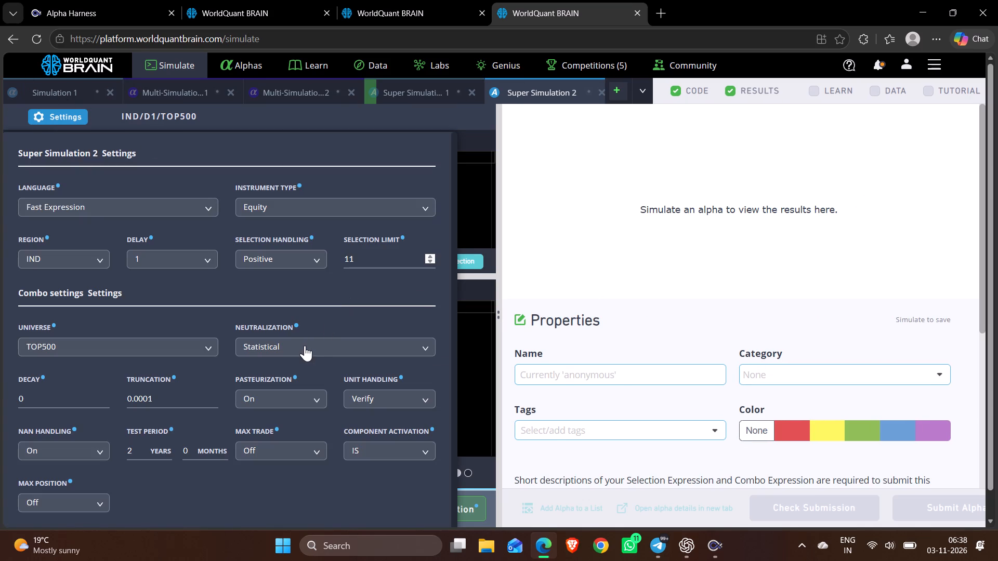
{"action": "left_click", "coordinate": [305, 344]}
{"action": "left_click", "coordinate": [296, 395]}
{"action": "scroll", "coordinate": [296, 395], "scroll_direction": "down", "scroll_amount": 3}
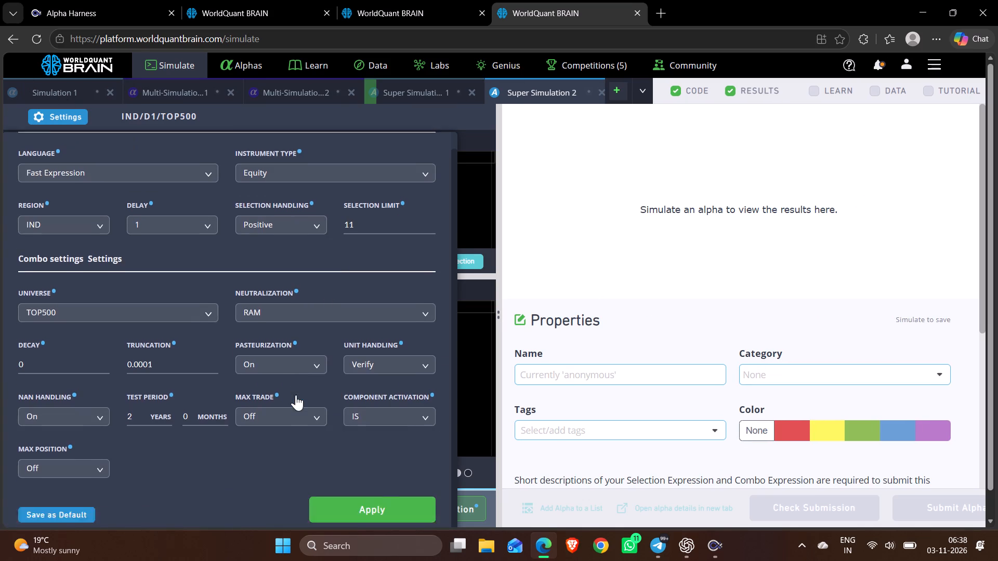
{"action": "scroll", "coordinate": [296, 395], "scroll_direction": "down", "scroll_amount": 4}
{"action": "left_click", "coordinate": [405, 520]}
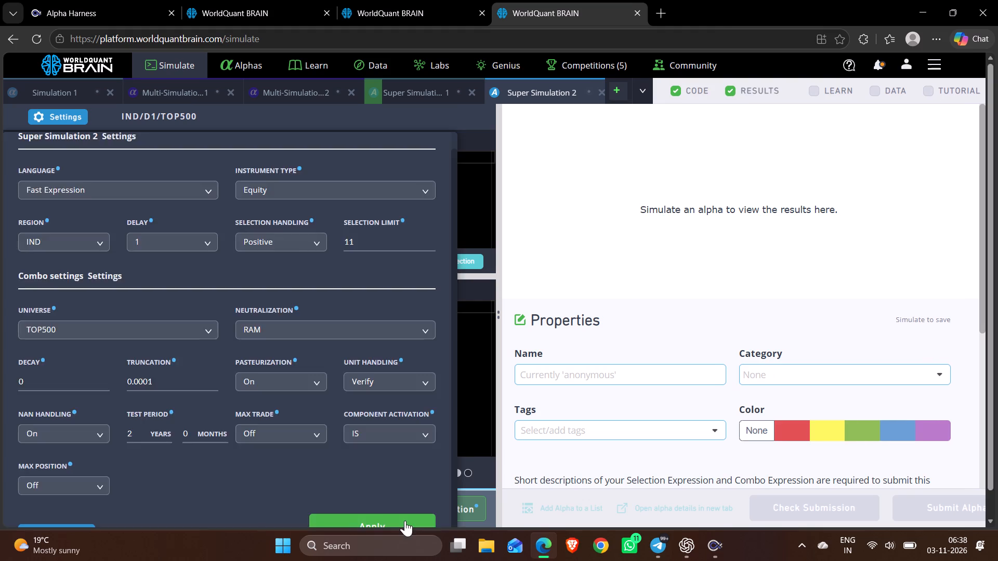
Run a full simulation of Super Simulation 2.
{"action": "left_click", "coordinate": [318, 510]}
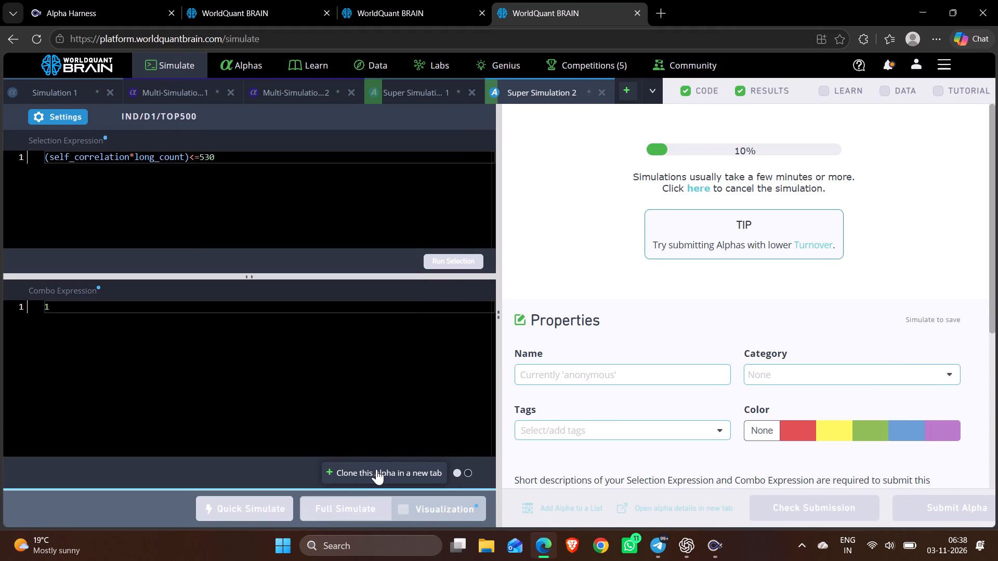
Clone Super Simulation 2 as Super Simulation 3 and set its neutralization to Slow Factors.
{"action": "left_click", "coordinate": [376, 469]}
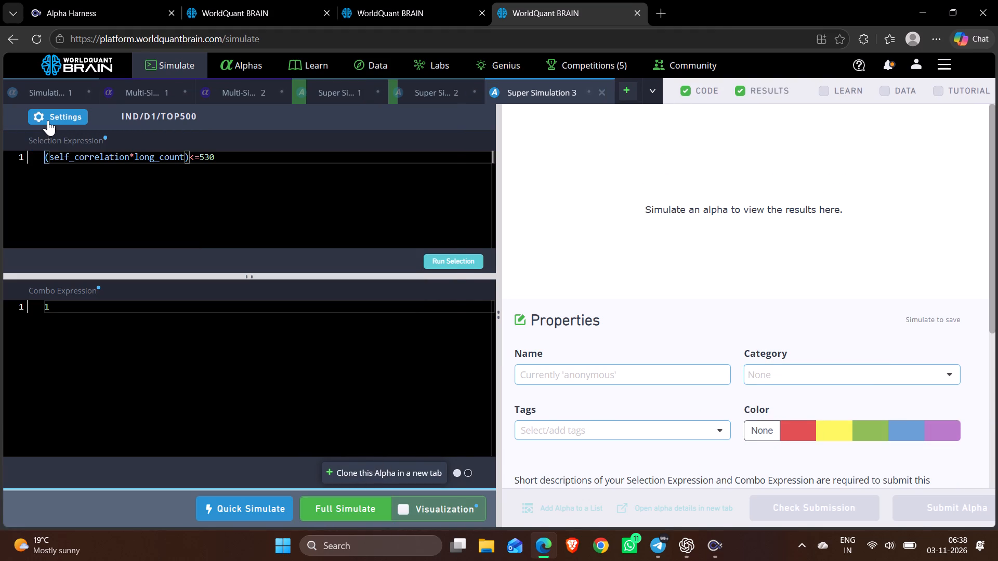
{"action": "left_click", "coordinate": [48, 120]}
{"action": "left_click", "coordinate": [380, 349]}
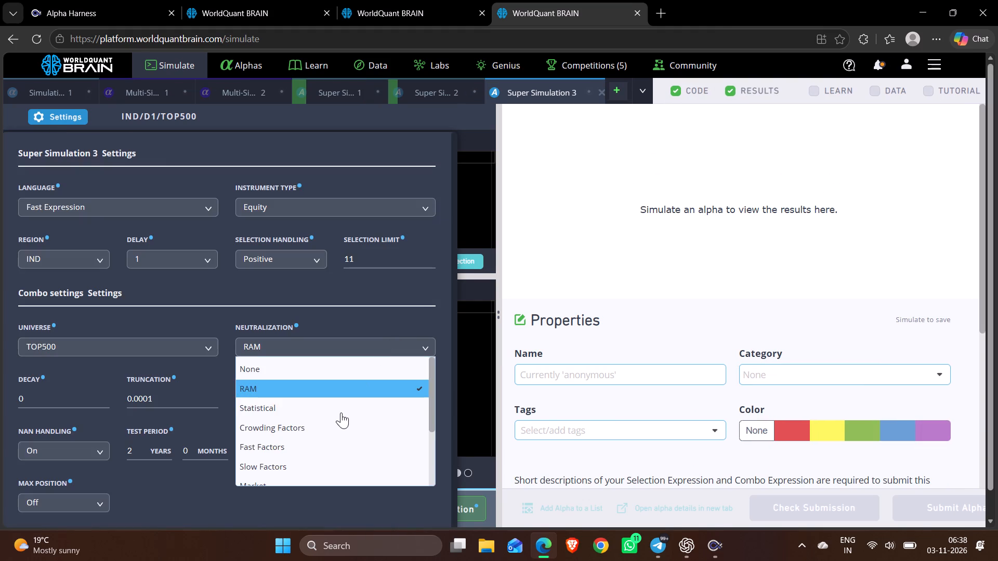
{"action": "left_click", "coordinate": [295, 453]}
{"action": "scroll", "coordinate": [295, 453], "scroll_direction": "down", "scroll_amount": 4}
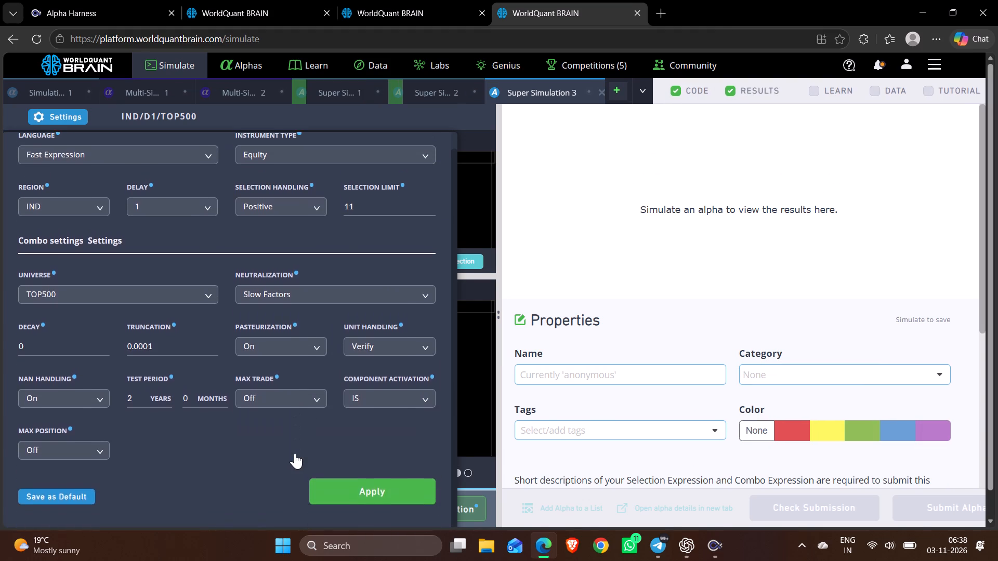
{"action": "left_click", "coordinate": [340, 521]}
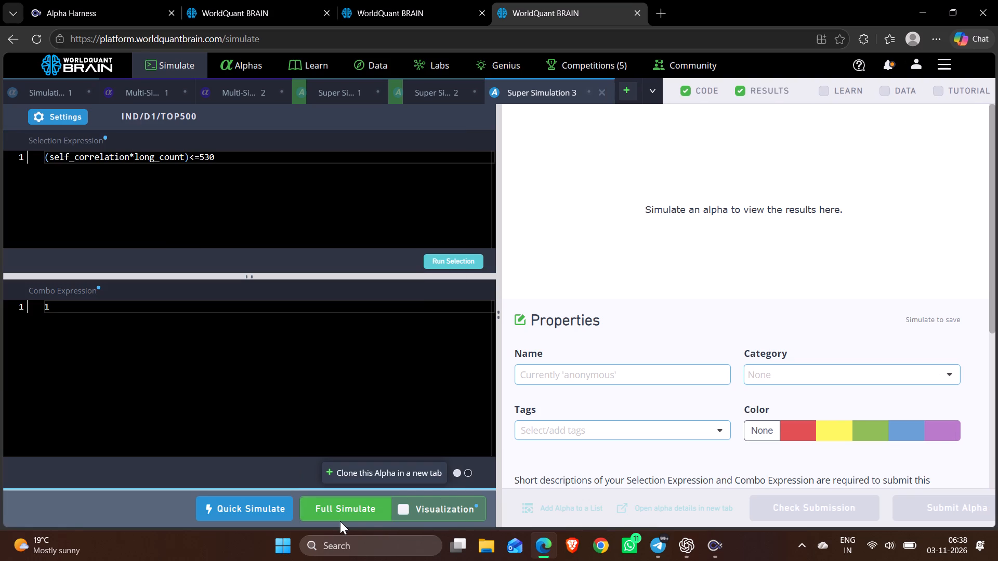
Run a full simulation of Super Simulation 3.
{"action": "left_click", "coordinate": [337, 513]}
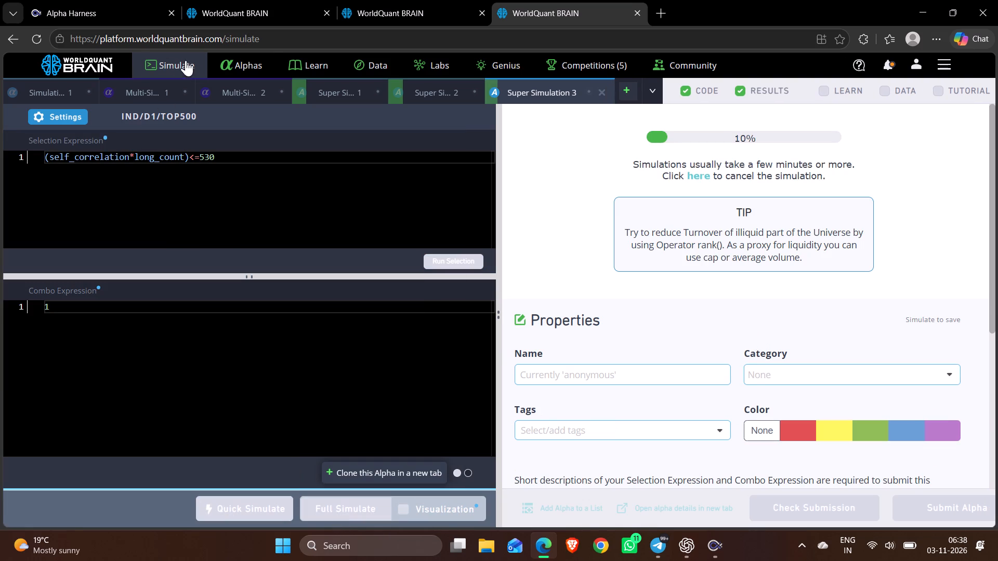
Open the list of submitted alphas to view the most recent submissions.
{"action": "left_click", "coordinate": [230, 65]}
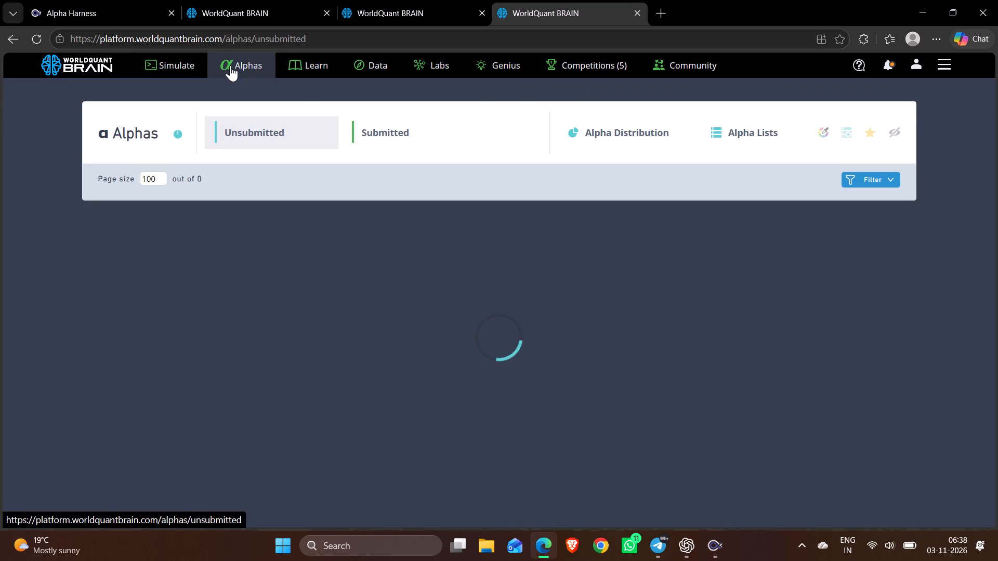
{"action": "left_click", "coordinate": [397, 127]}
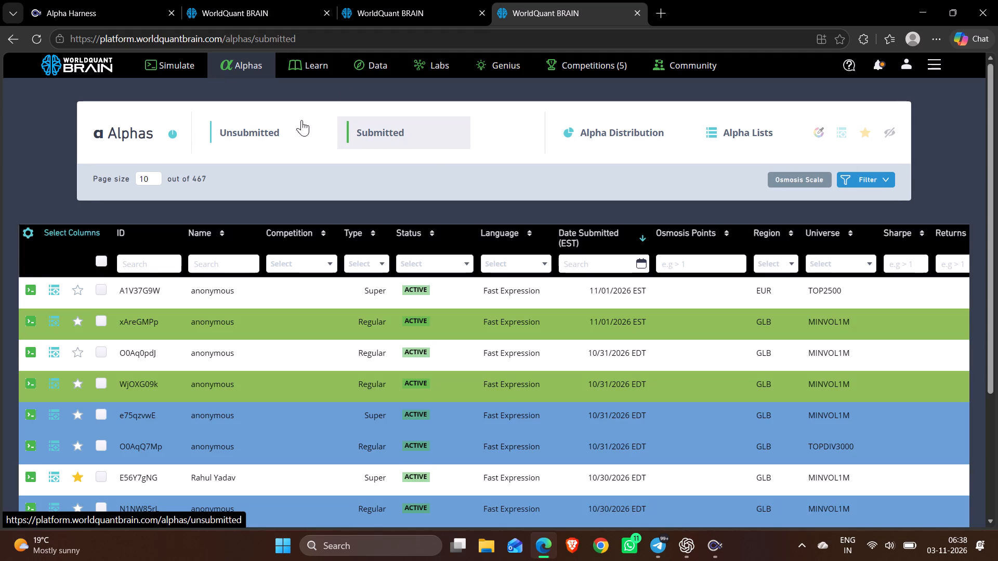
Return to the unsubmitted alphas and review alpha xArdJl5l with its test period shown, closing its details when done.
{"action": "left_click", "coordinate": [273, 127]}
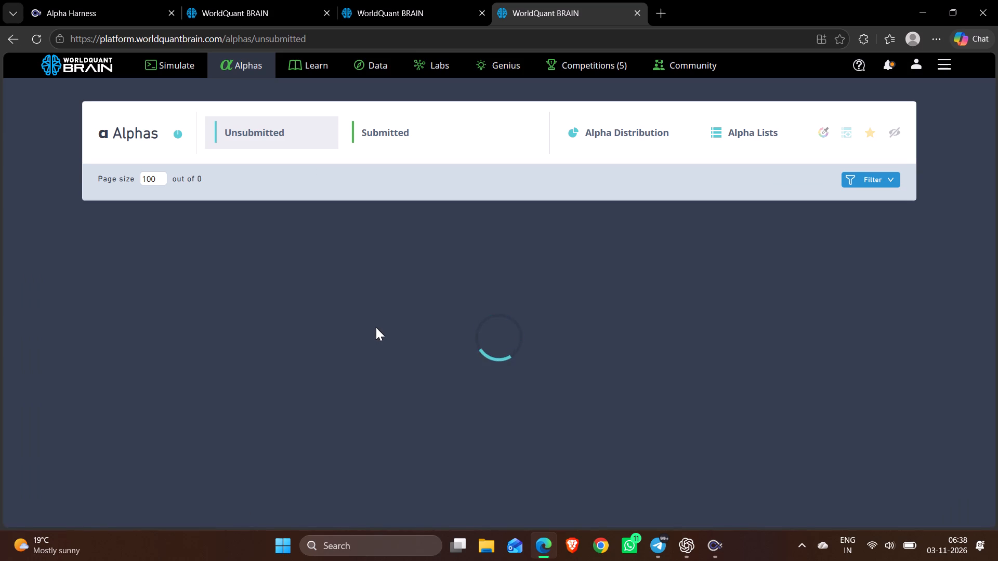
{"action": "scroll", "coordinate": [495, 351], "scroll_direction": "down", "scroll_amount": 3}
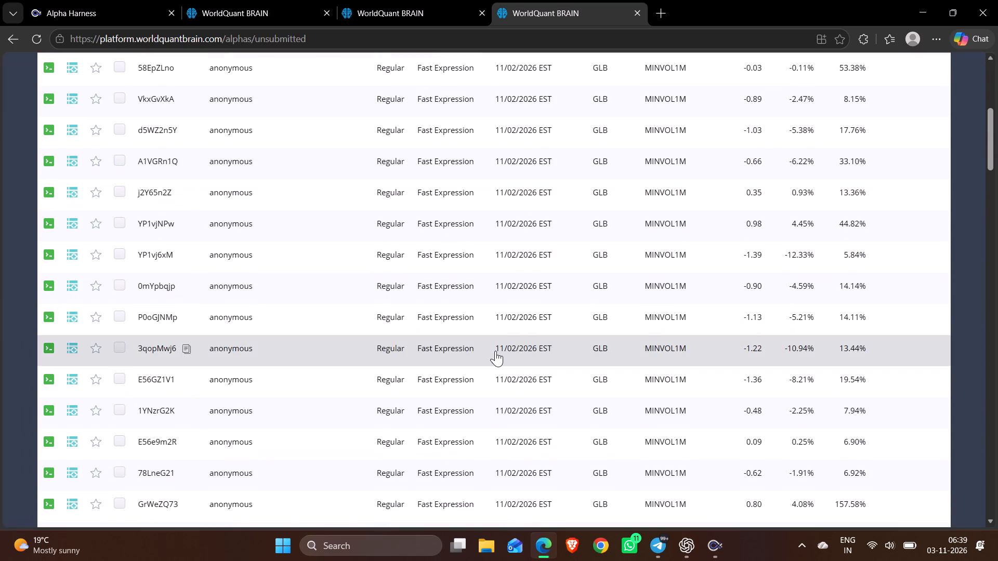
{"action": "scroll", "coordinate": [495, 351], "scroll_direction": "down", "scroll_amount": 4}
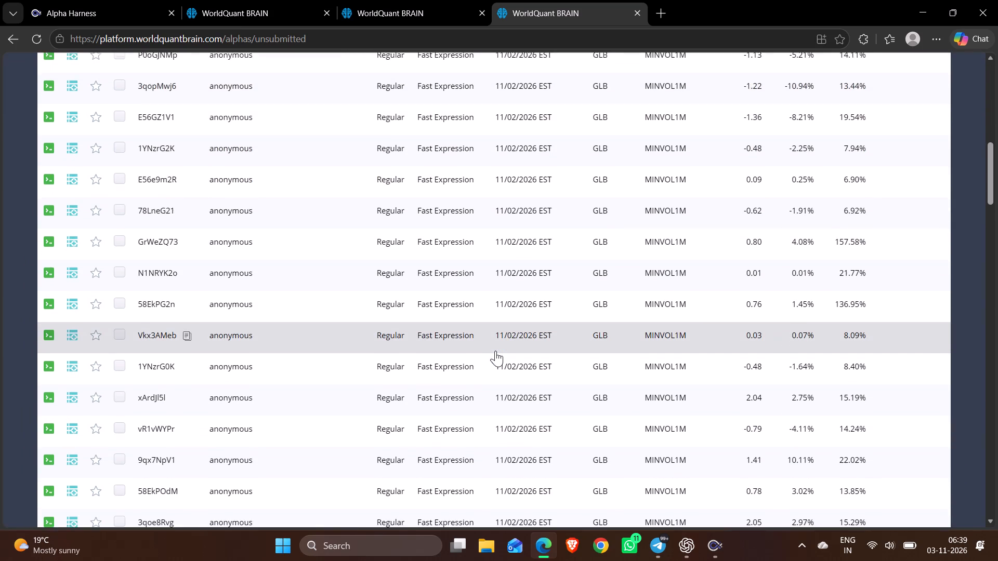
{"action": "scroll", "coordinate": [495, 351], "scroll_direction": "down", "scroll_amount": 1}
{"action": "left_click", "coordinate": [480, 382]}
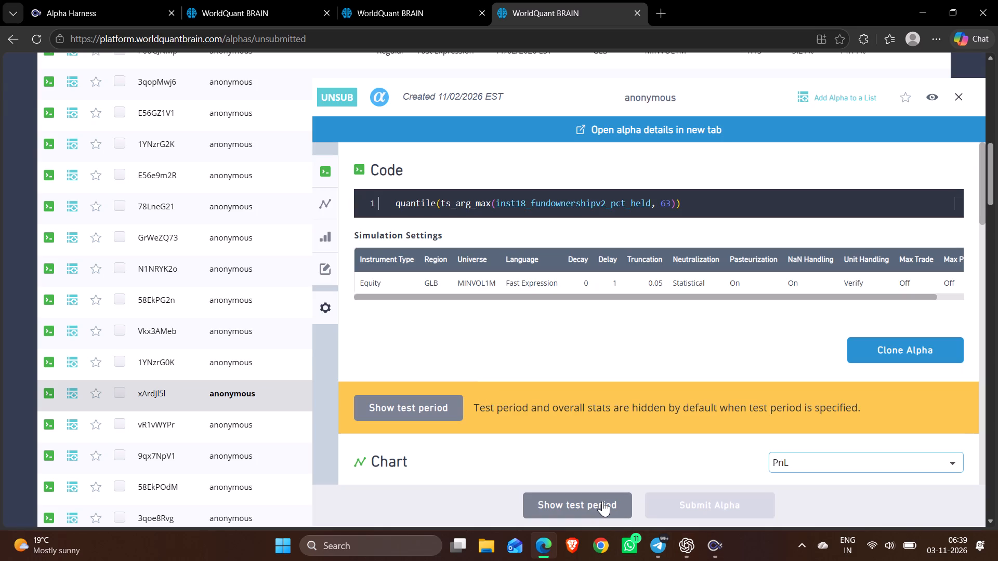
{"action": "left_click", "coordinate": [602, 501]}
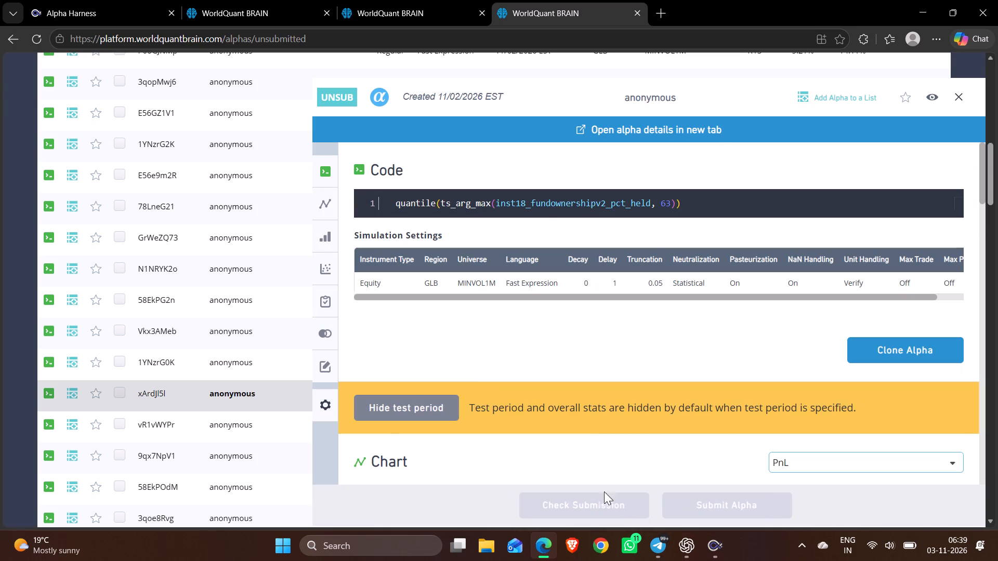
{"action": "left_click", "coordinate": [960, 99]}
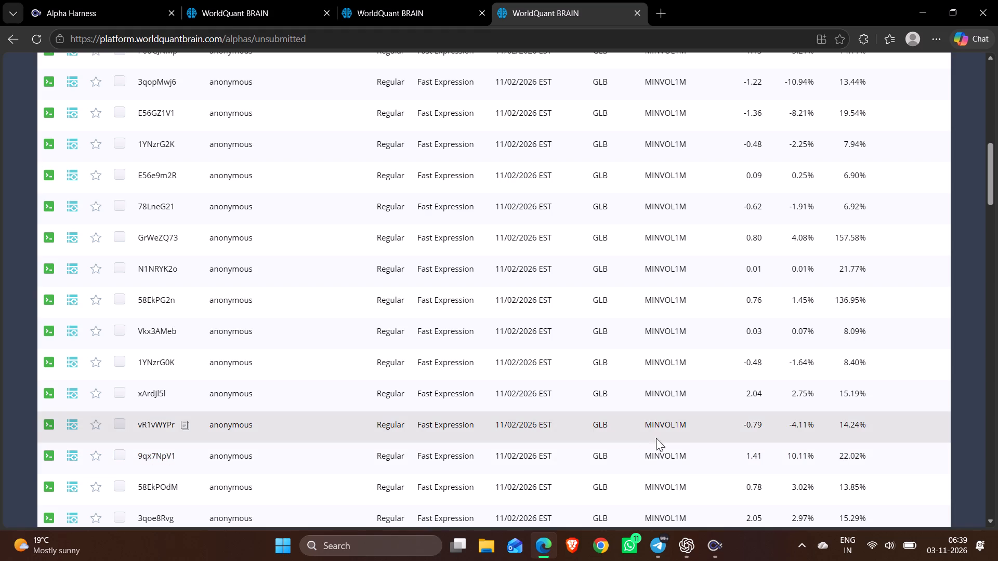
Review unsubmitted alpha 9qx7NpV1 with its test period shown, closing its details when done.
{"action": "left_click", "coordinate": [665, 460]}
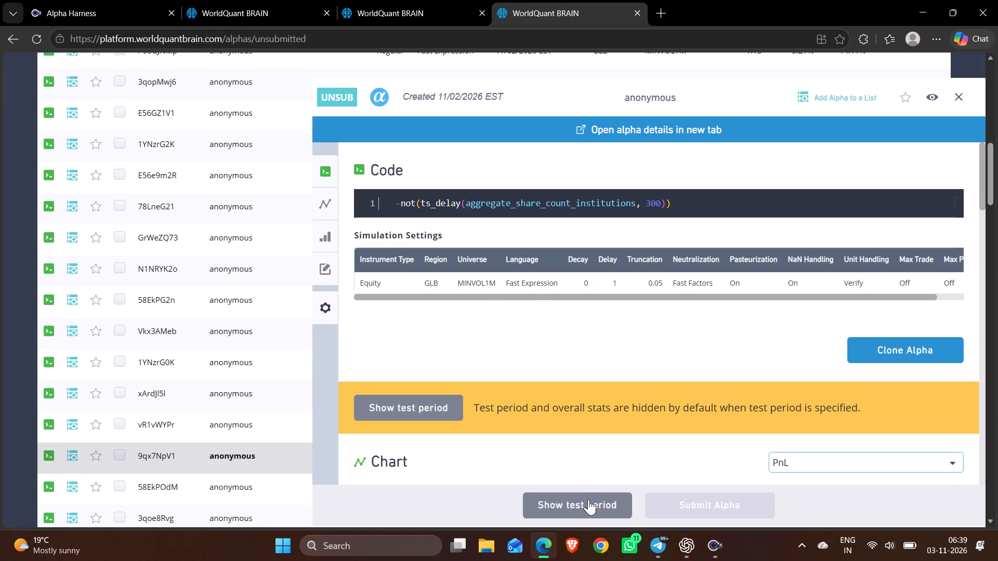
{"action": "left_click", "coordinate": [588, 499]}
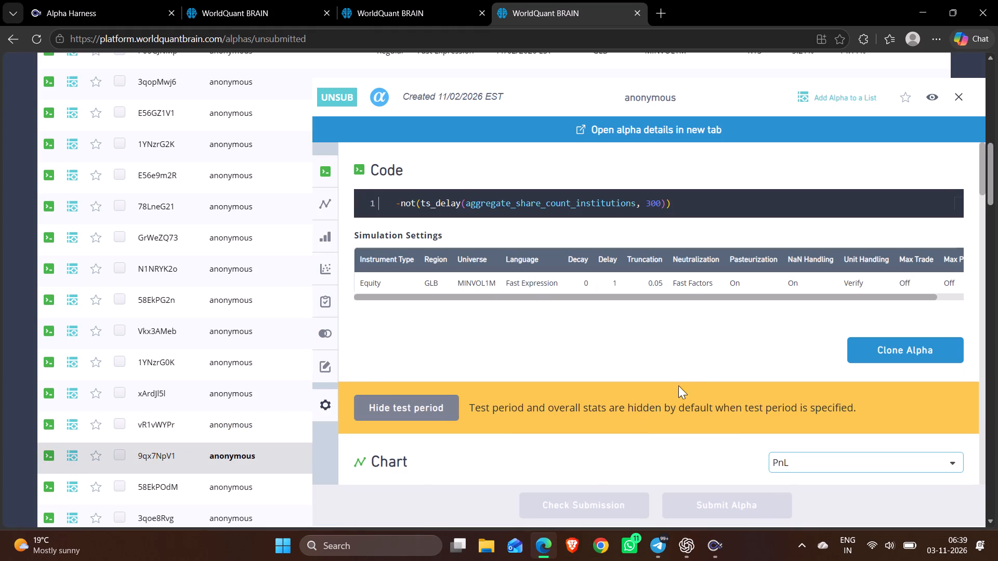
{"action": "left_click", "coordinate": [961, 97]}
Review unsubmitted alpha d5WRN0r2 with its test period shown, closing its details when done.
{"action": "scroll", "coordinate": [795, 186], "scroll_direction": "down", "scroll_amount": 3}
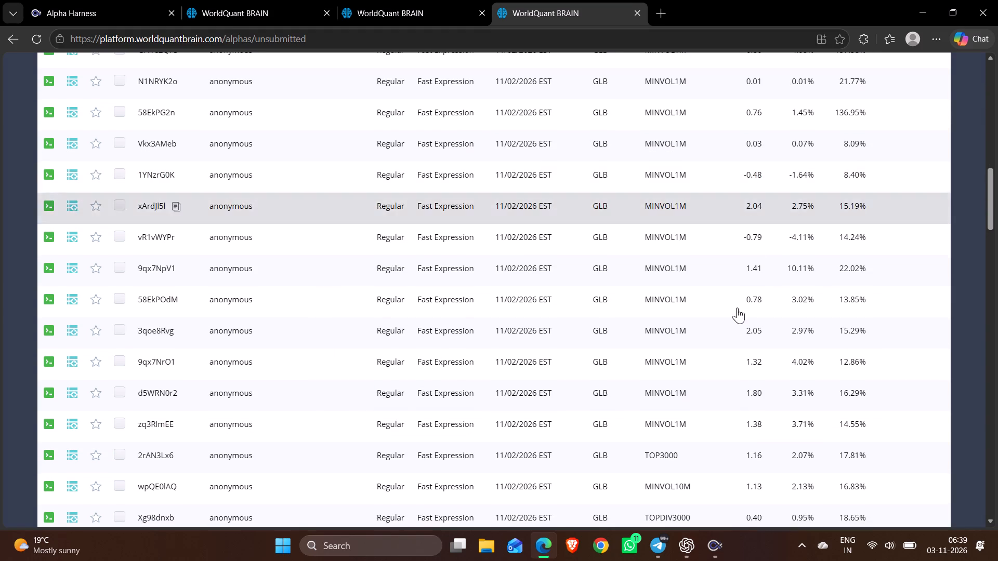
{"action": "left_click", "coordinate": [707, 395]}
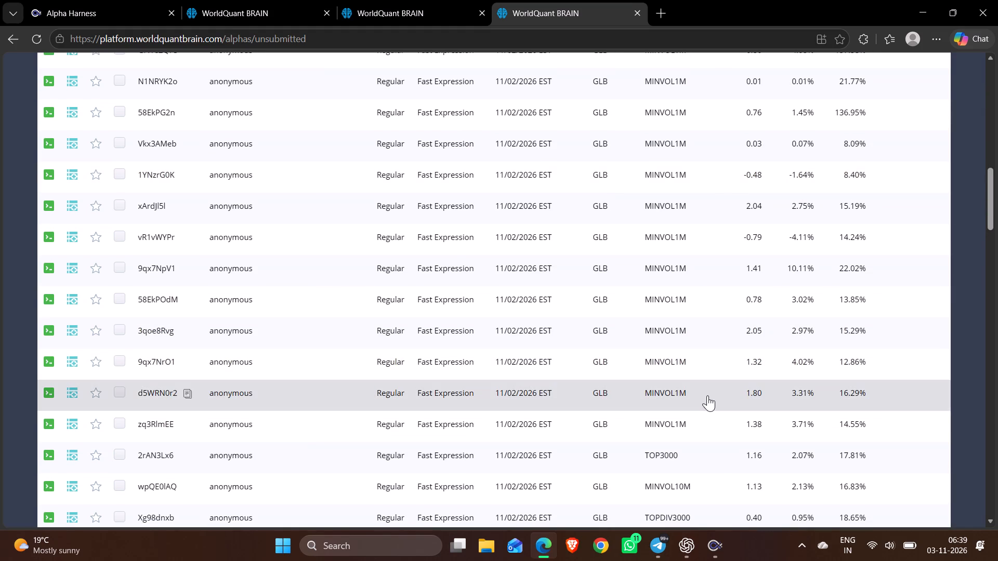
{"action": "left_click", "coordinate": [582, 505]}
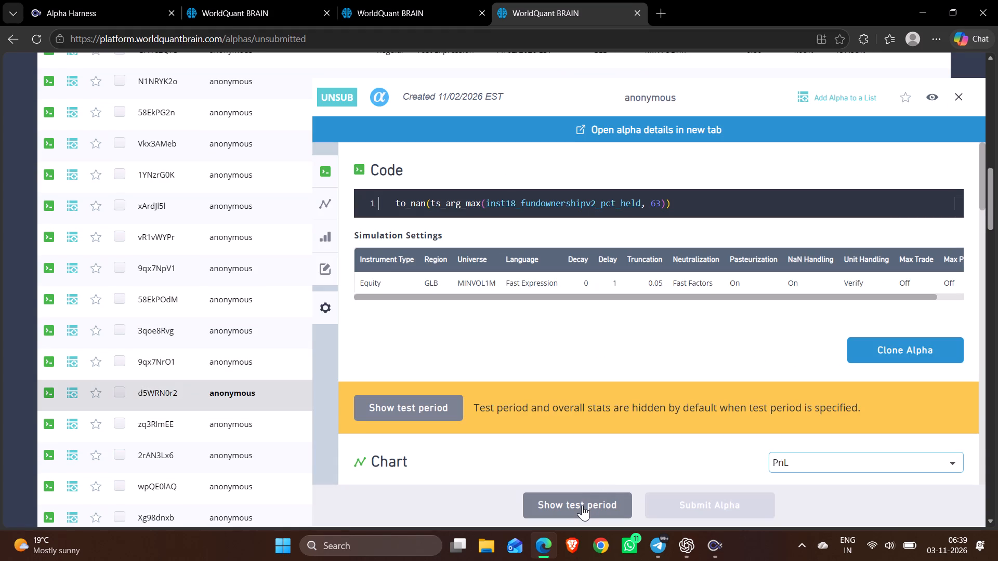
{"action": "left_click", "coordinate": [962, 96]}
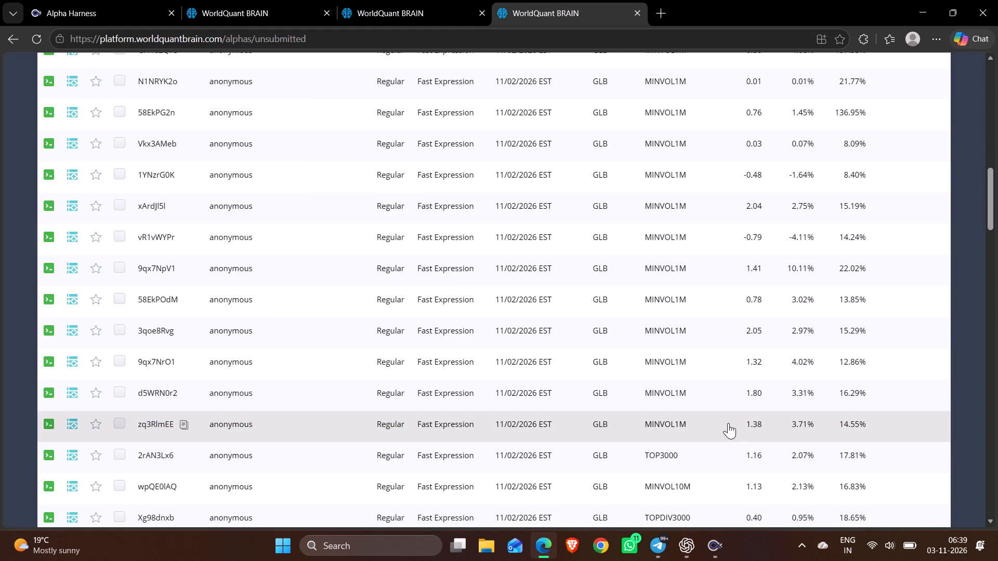
Open unsubmitted alpha zq3RlmEE and show its test period.
{"action": "left_click", "coordinate": [724, 432]}
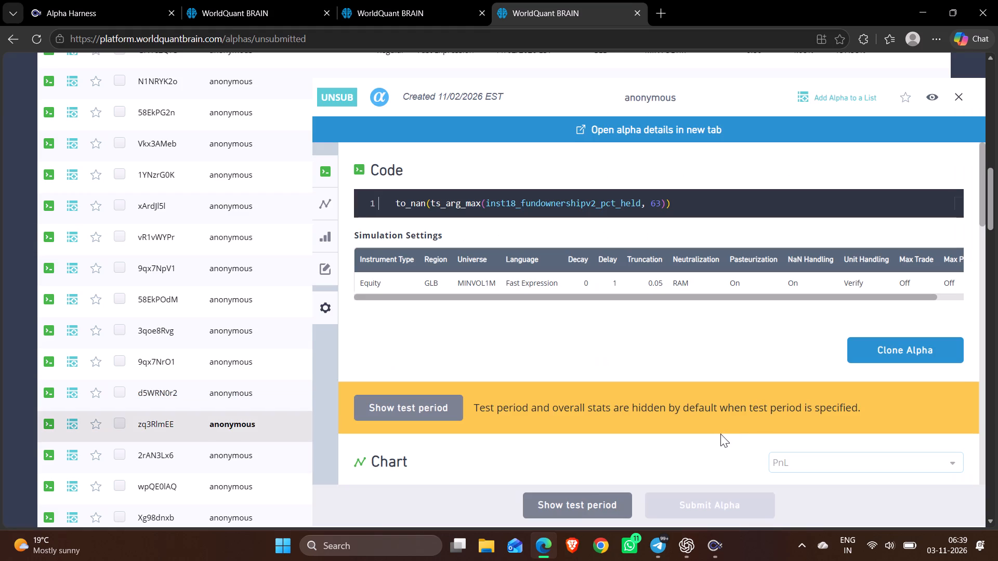
{"action": "left_click", "coordinate": [575, 517]}
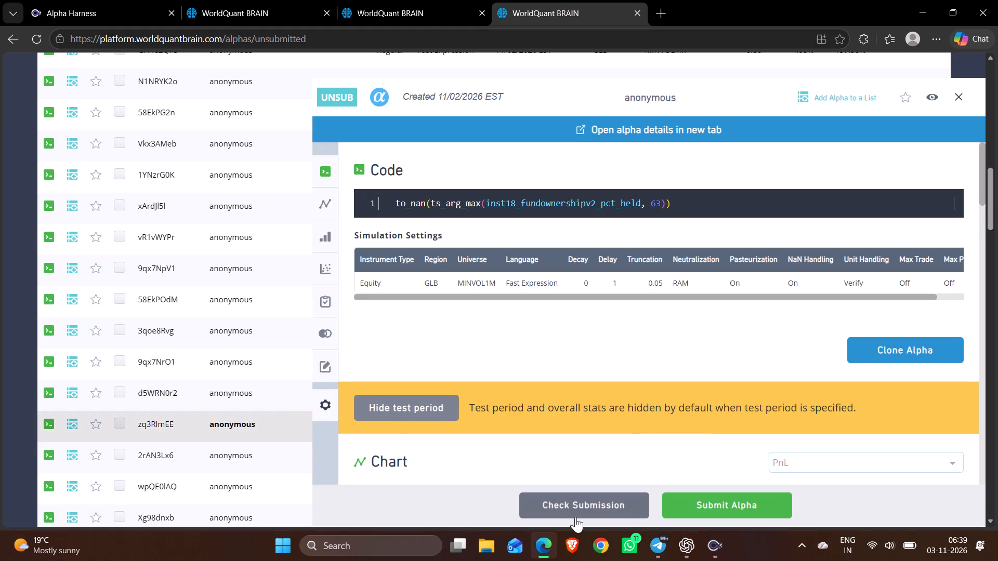
Insert the Power Pool description template for alpha zq3RlmEE and fill its Idea, data rationale and operator rationale lines with strings of zeros.
{"action": "scroll", "coordinate": [622, 409], "scroll_direction": "down", "scroll_amount": 19}
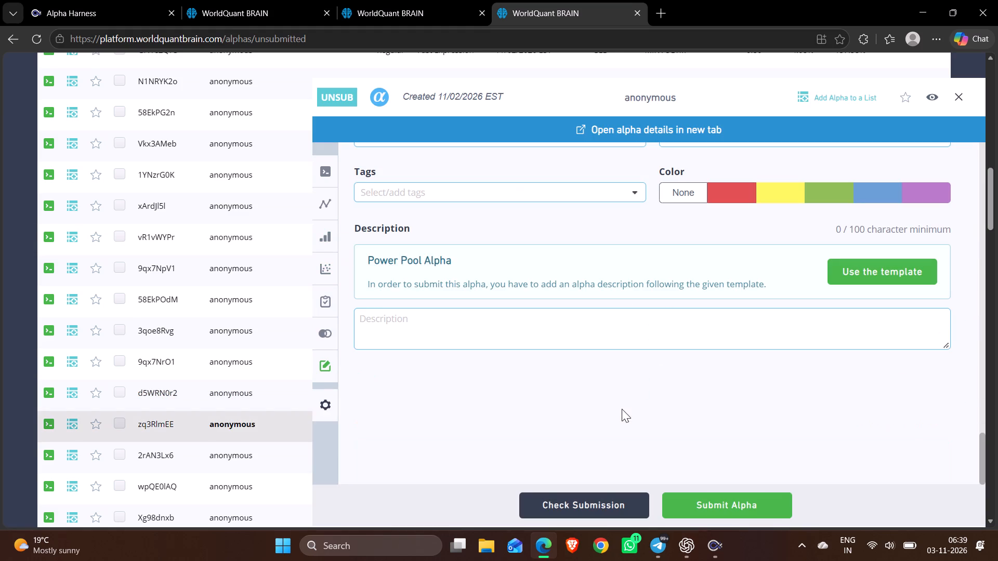
{"action": "left_click", "coordinate": [872, 279]}
{"action": "left_click", "coordinate": [742, 318]}
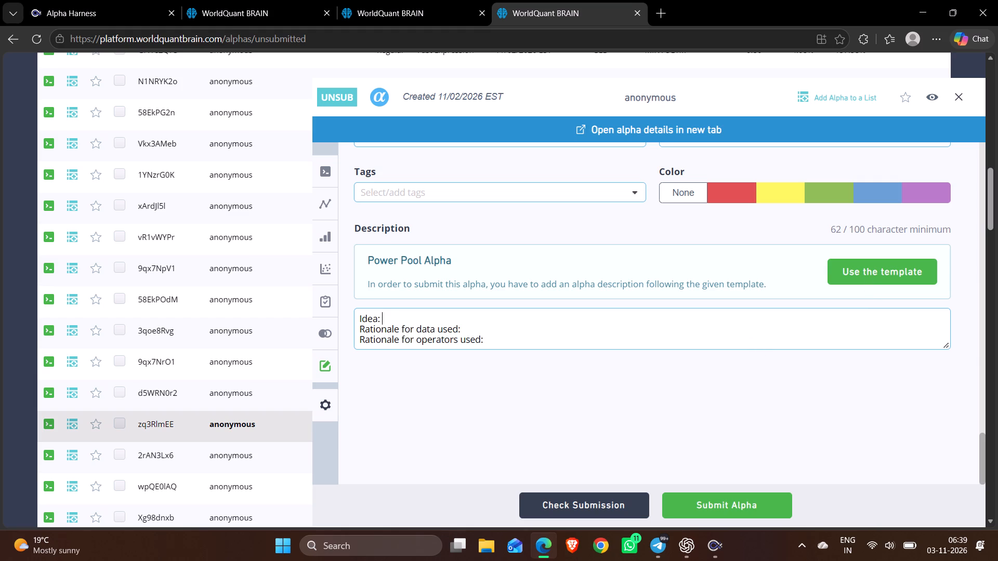
{"action": "key", "text": "0"}
{"action": "key", "text": "0"}
{"action": "key", "text": "0"}
{"action": "key", "text": "0"}
{"action": "key", "text": "0"}
{"action": "key", "text": "0"}
{"action": "key", "text": "0"}
{"action": "key", "text": "0"}
{"action": "key", "text": "0"}
{"action": "key", "text": "0"}
{"action": "key", "text": "0"}
{"action": "key", "text": "0"}
{"action": "key", "text": "0"}
{"action": "key", "text": "0"}
{"action": "key", "text": "0"}
{"action": "key", "text": "0"}
{"action": "key", "text": "0"}
{"action": "key", "text": "0"}
{"action": "key", "text": "0"}
{"action": "key", "text": "0"}
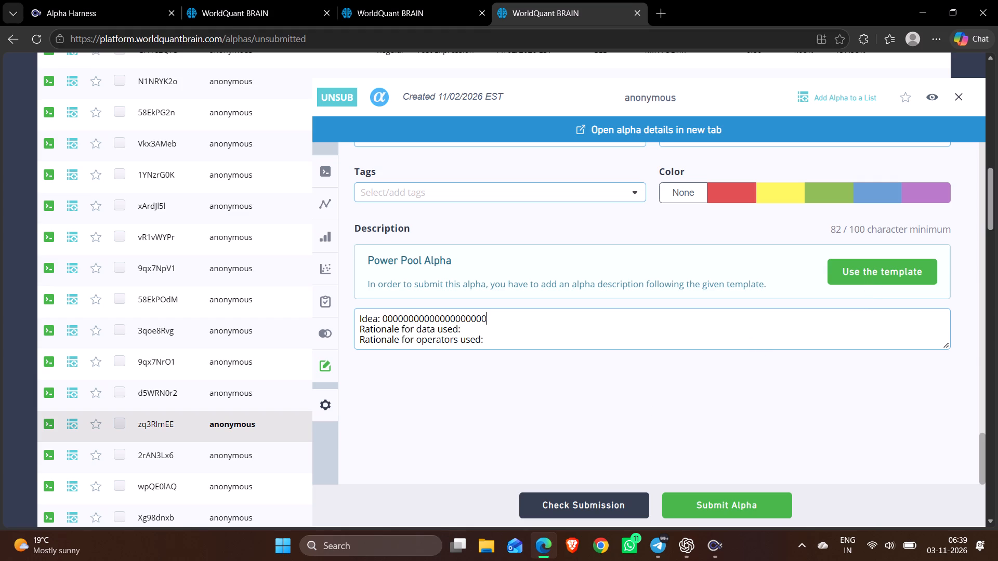
{"action": "key", "text": "Down"}
{"action": "key", "text": "0"}
{"action": "key", "text": "0"}
{"action": "key", "text": "0"}
{"action": "key", "text": "0"}
{"action": "key", "text": "0"}
{"action": "key", "text": "0"}
{"action": "key", "text": "0"}
{"action": "key", "text": "0"}
{"action": "key", "text": "0"}
{"action": "key", "text": "0"}
{"action": "key", "text": "0"}
{"action": "key", "text": "0"}
{"action": "key", "text": "0"}
{"action": "key", "text": "0"}
{"action": "key", "text": "Down"}
{"action": "key", "text": "0"}
{"action": "key", "text": "0"}
{"action": "key", "text": "0"}
{"action": "key", "text": "0"}
{"action": "key", "text": "0"}
{"action": "key", "text": "0"}
{"action": "key", "text": "0"}
{"action": "key", "text": "0"}
{"action": "key", "text": "0"}
{"action": "key", "text": "0"}
{"action": "key", "text": "0"}
{"action": "key", "text": "0"}
{"action": "key", "text": "0"}
{"action": "key", "text": "0"}
{"action": "key", "text": "0"}
{"action": "key", "text": "0"}
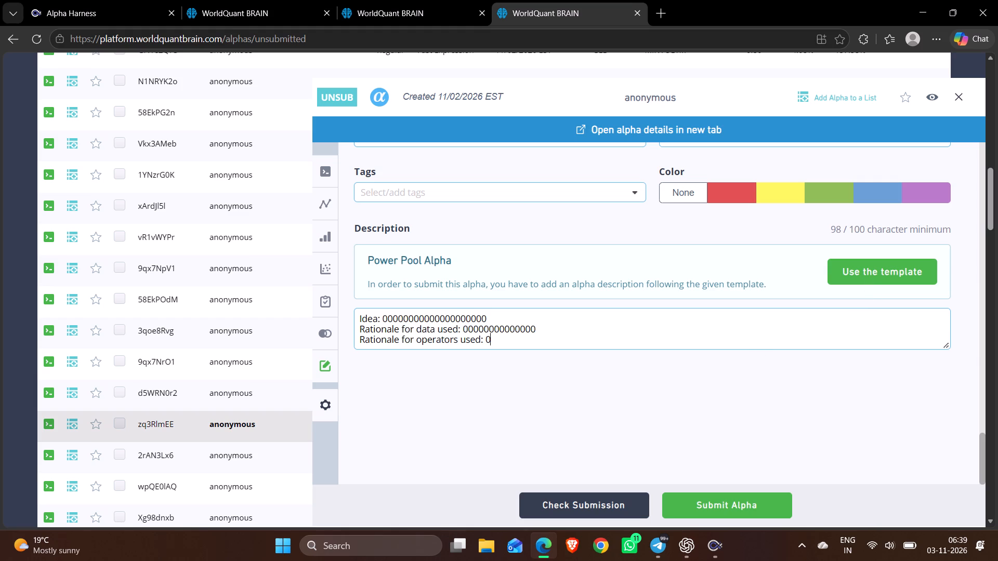
Run the submission check on alpha zq3RlmEE, review its statistics and the tests listed under FAIL, and close its details.
{"action": "left_click", "coordinate": [609, 505]}
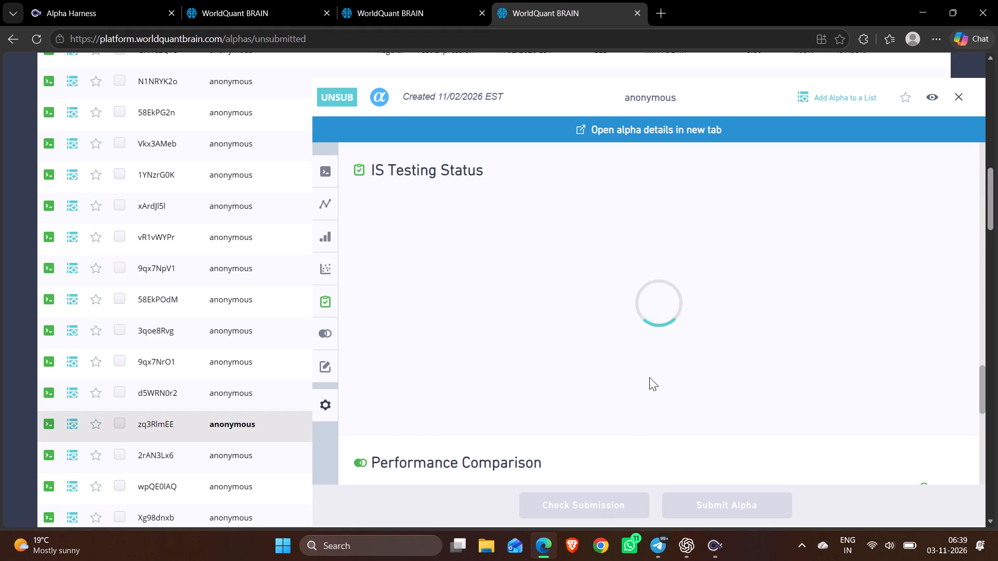
{"action": "scroll", "coordinate": [649, 377], "scroll_direction": "down", "scroll_amount": 4}
{"action": "scroll", "coordinate": [649, 377], "scroll_direction": "up", "scroll_amount": 9}
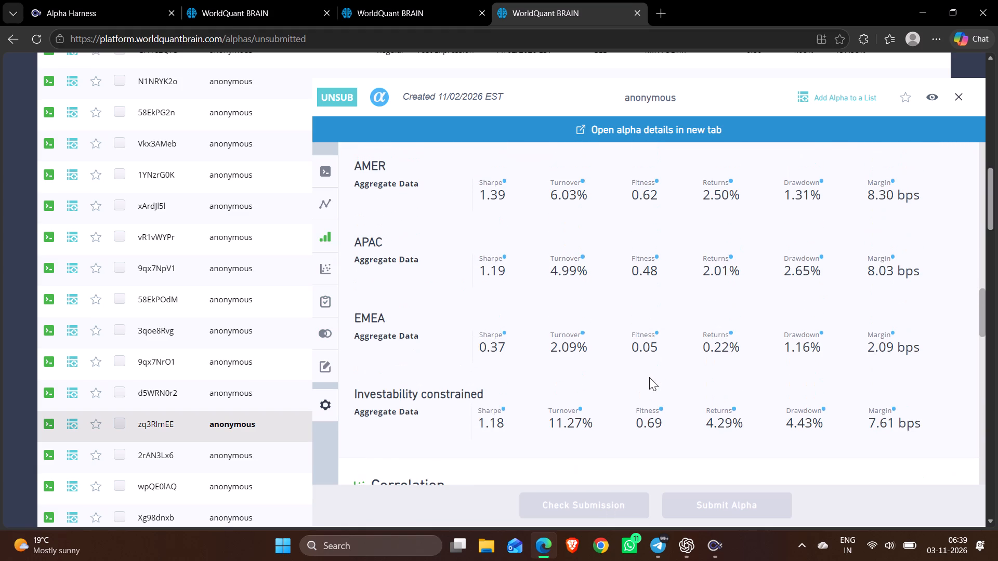
{"action": "scroll", "coordinate": [649, 377], "scroll_direction": "up", "scroll_amount": 5}
{"action": "scroll", "coordinate": [649, 377], "scroll_direction": "down", "scroll_amount": 9}
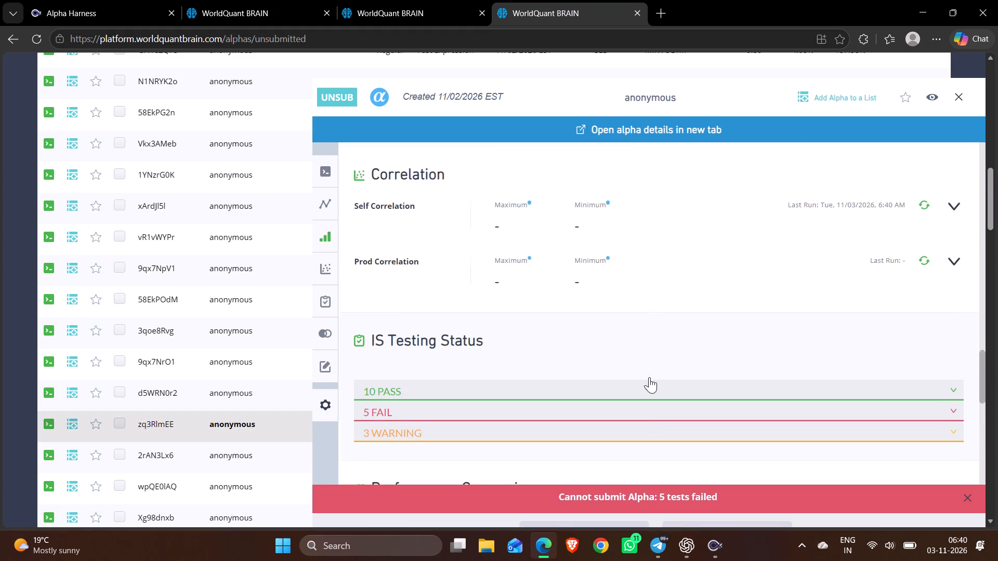
{"action": "scroll", "coordinate": [649, 377], "scroll_direction": "down", "scroll_amount": 1}
{"action": "left_click", "coordinate": [574, 230]}
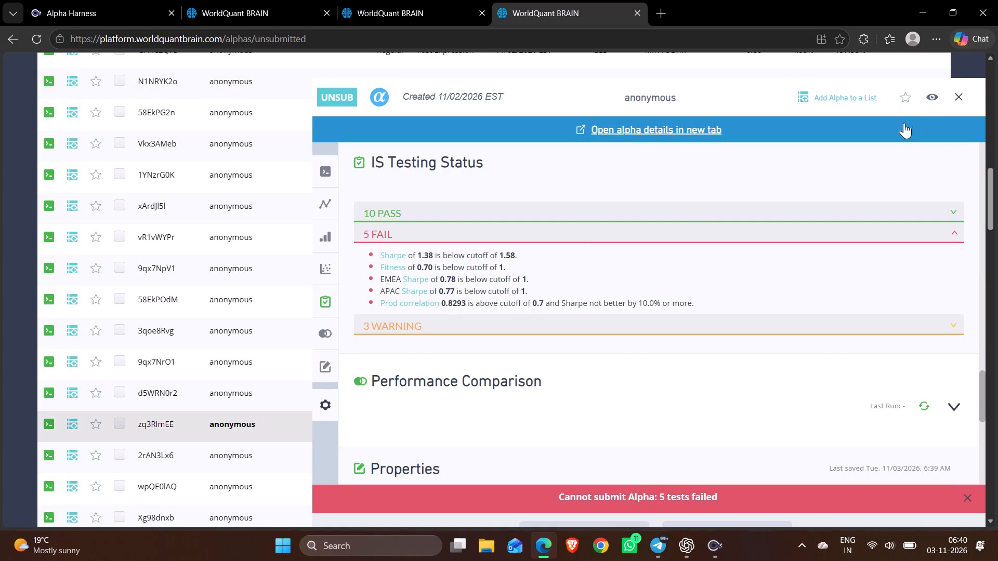
{"action": "scroll", "coordinate": [707, 220], "scroll_direction": "up", "scroll_amount": 6}
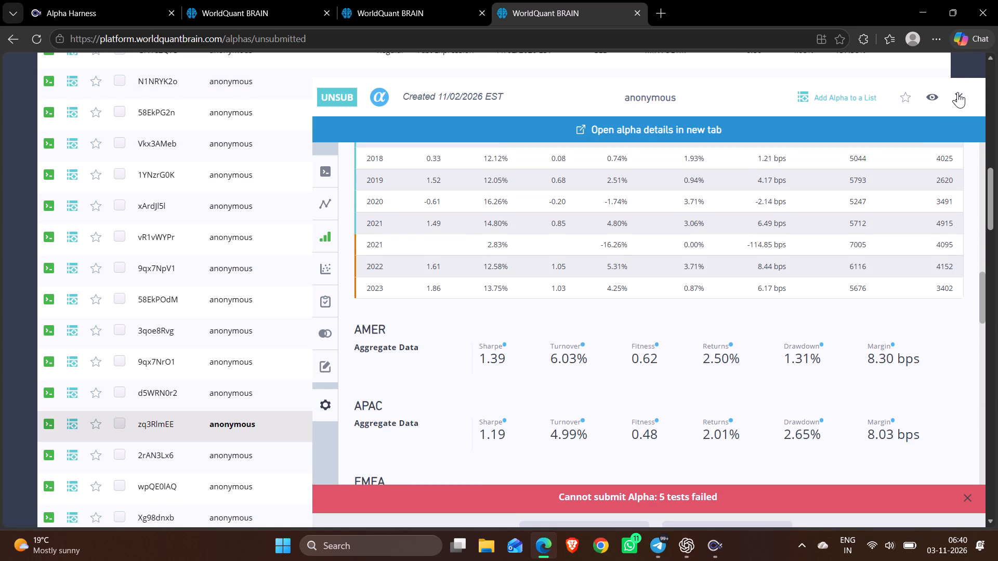
{"action": "left_click", "coordinate": [957, 92]}
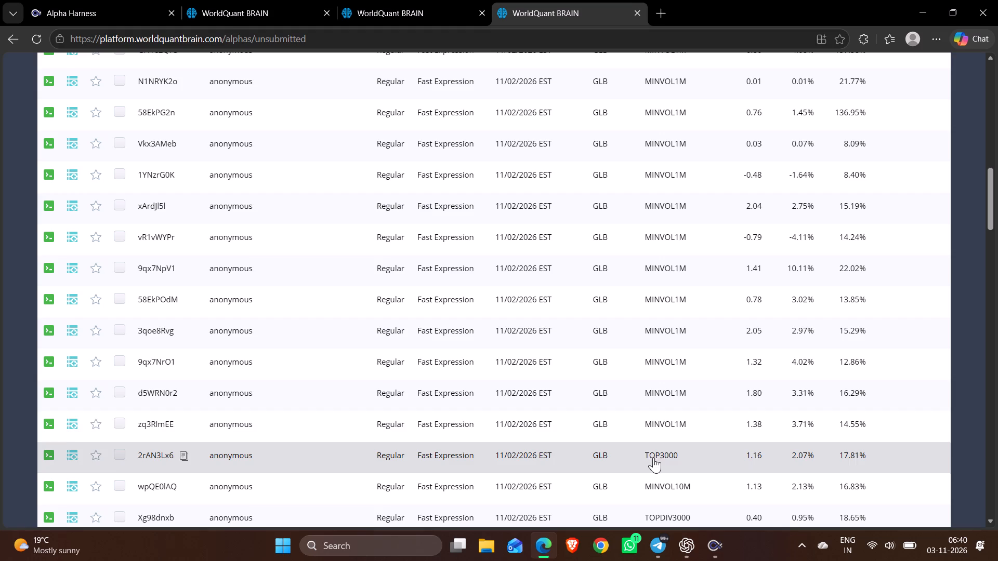
Review unsubmitted alpha 2rAN3Lx6 with its test period shown, closing its details when done.
{"action": "left_click", "coordinate": [653, 456]}
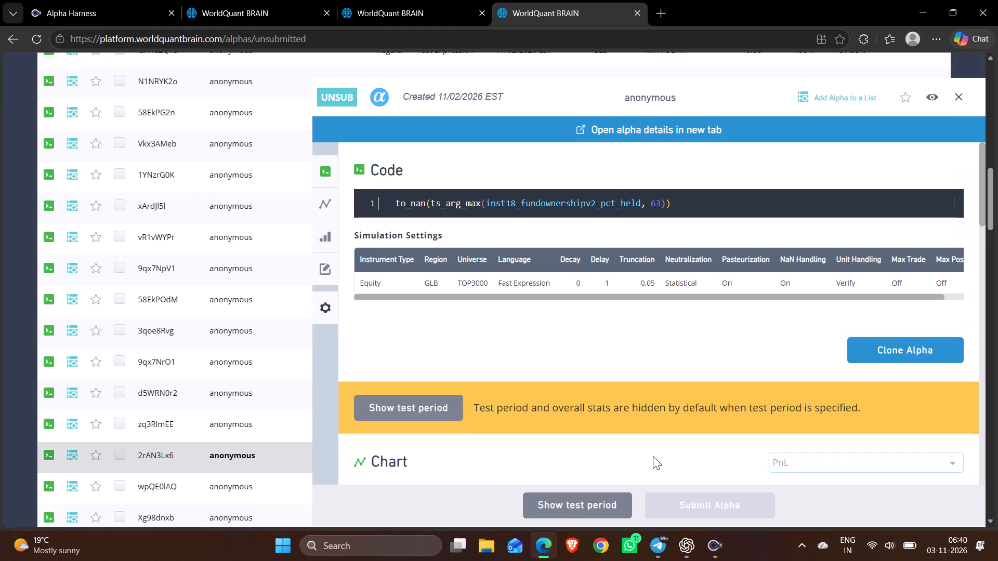
{"action": "left_click", "coordinate": [585, 502]}
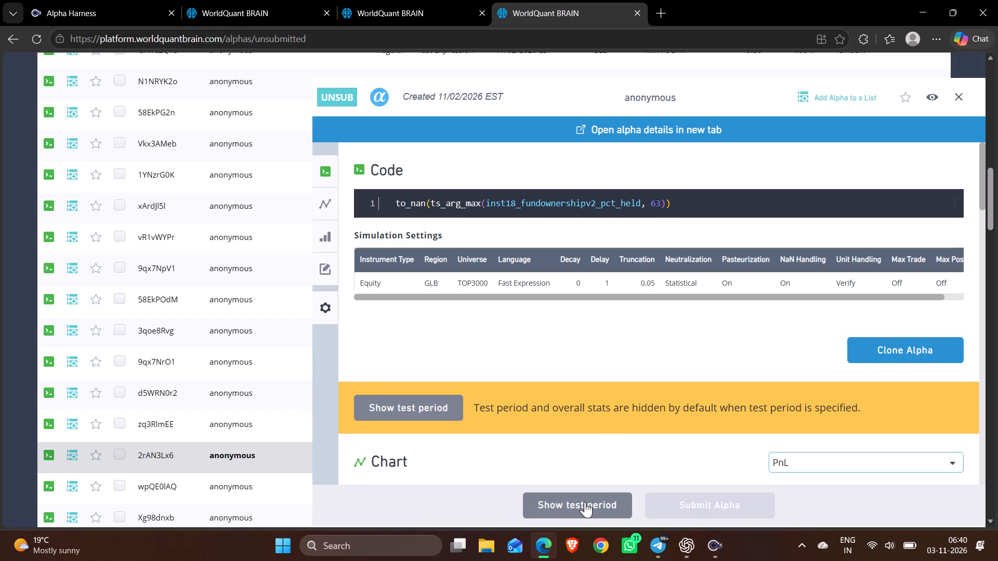
{"action": "left_click", "coordinate": [962, 96]}
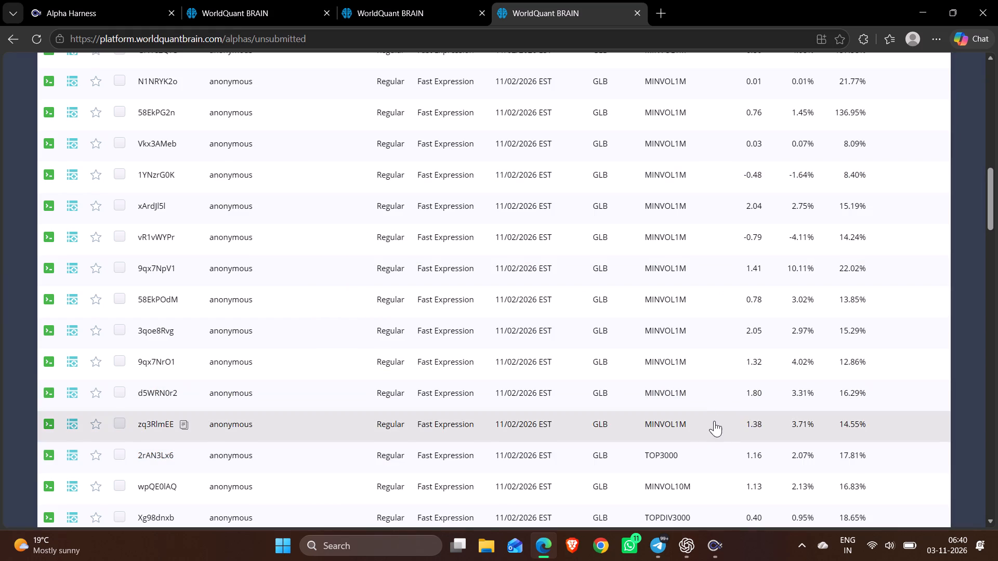
Review unsubmitted alpha wpQE0lAQ with its test period shown, closing its details when done.
{"action": "left_click", "coordinate": [673, 479]}
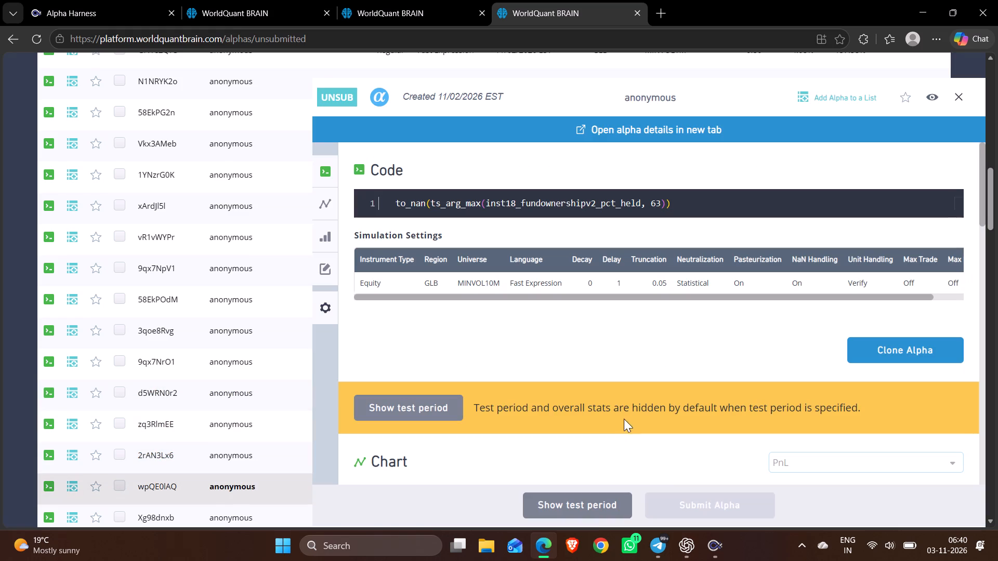
{"action": "left_click", "coordinate": [594, 500]}
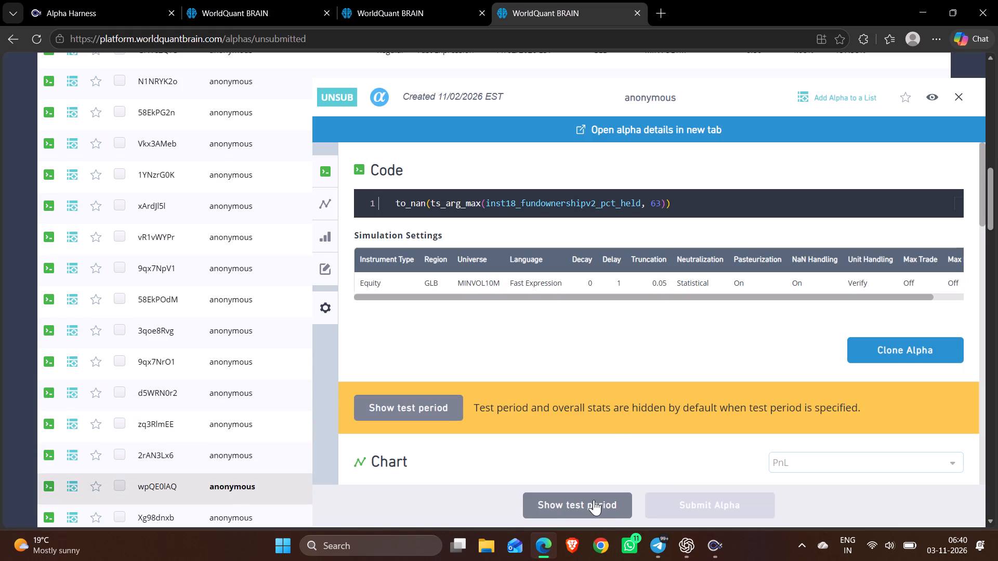
{"action": "left_click", "coordinate": [962, 101]}
Find unsubmitted alpha 2rAL2vZ6 further down the list and review it with its test period shown, closing its details when done.
{"action": "scroll", "coordinate": [743, 378], "scroll_direction": "down", "scroll_amount": 2}
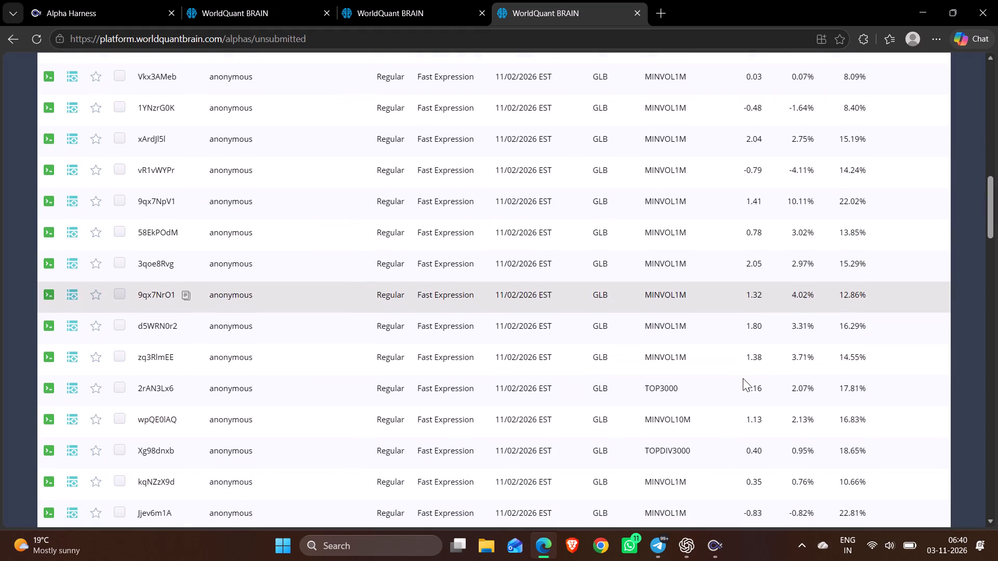
{"action": "scroll", "coordinate": [743, 378], "scroll_direction": "down", "scroll_amount": 2}
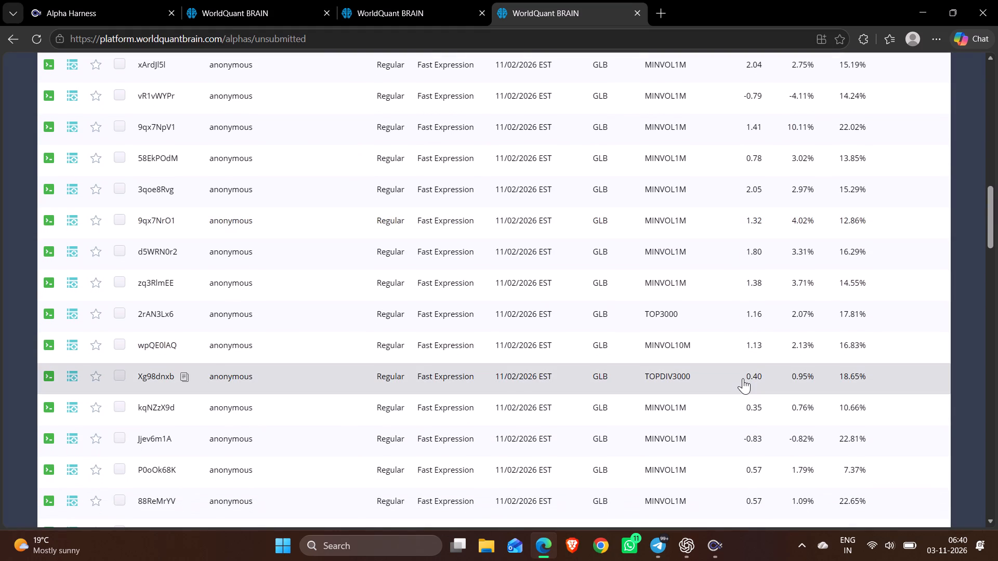
{"action": "scroll", "coordinate": [743, 378], "scroll_direction": "down", "scroll_amount": 3}
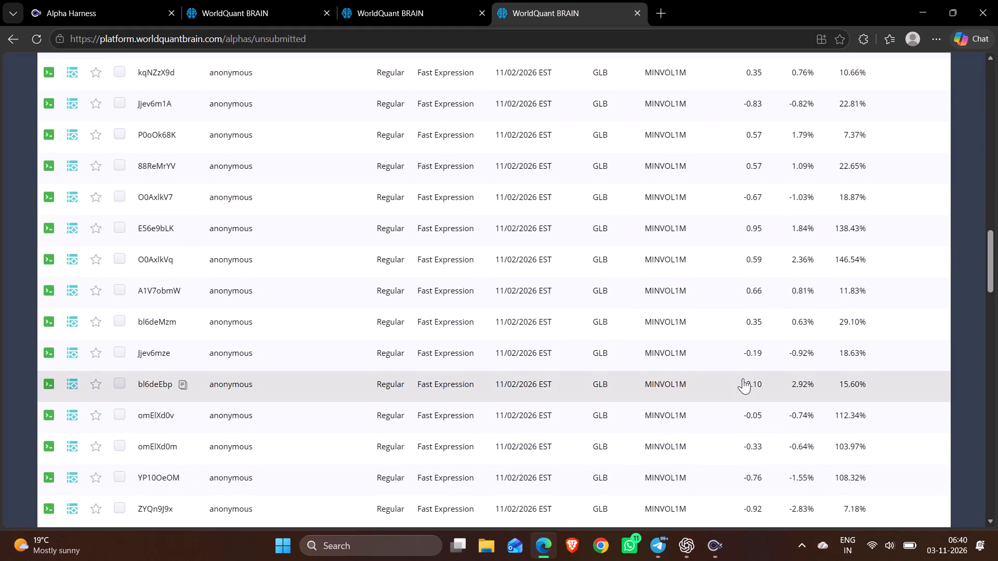
{"action": "scroll", "coordinate": [743, 378], "scroll_direction": "down", "scroll_amount": 7}
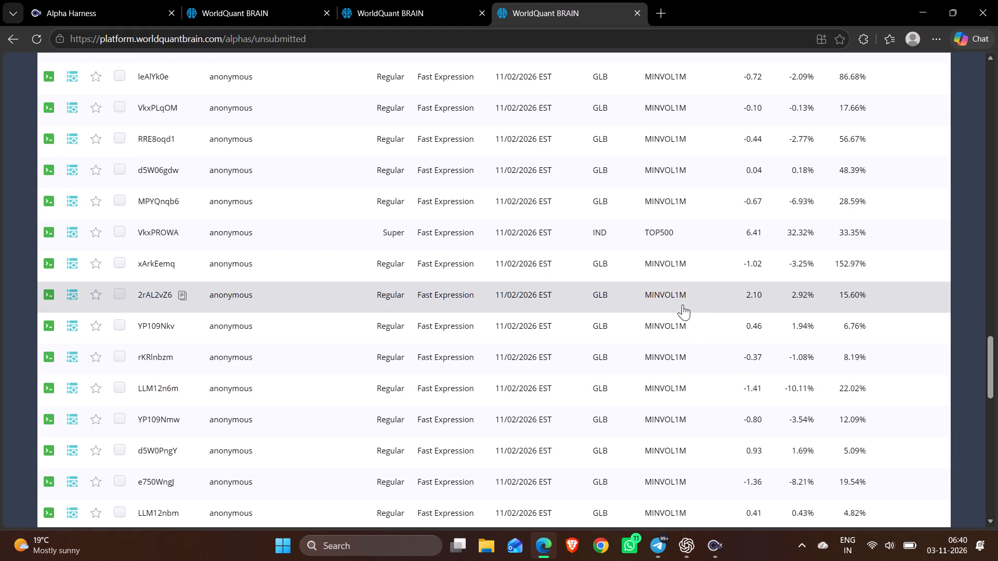
{"action": "left_click", "coordinate": [682, 304]}
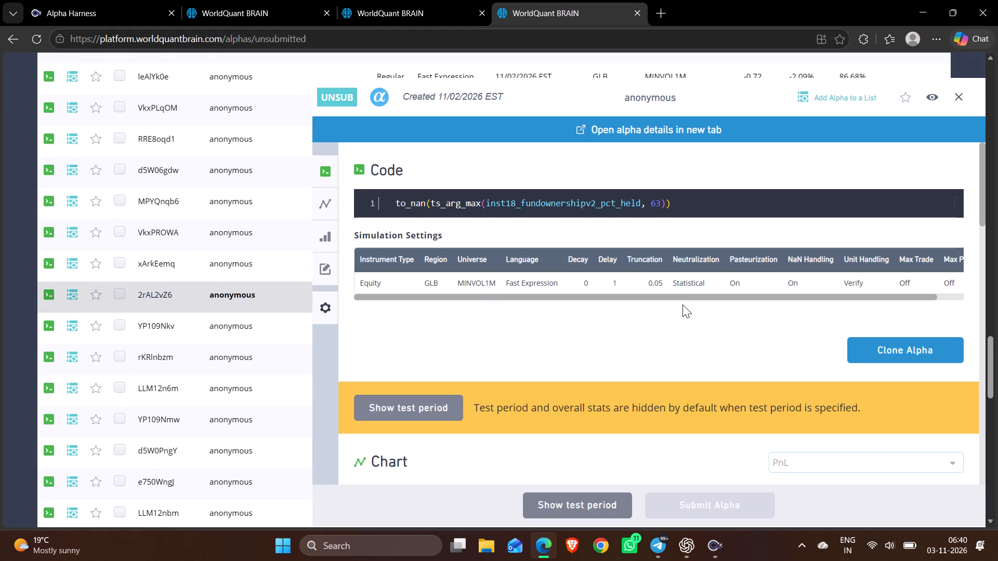
{"action": "left_click", "coordinate": [561, 496]}
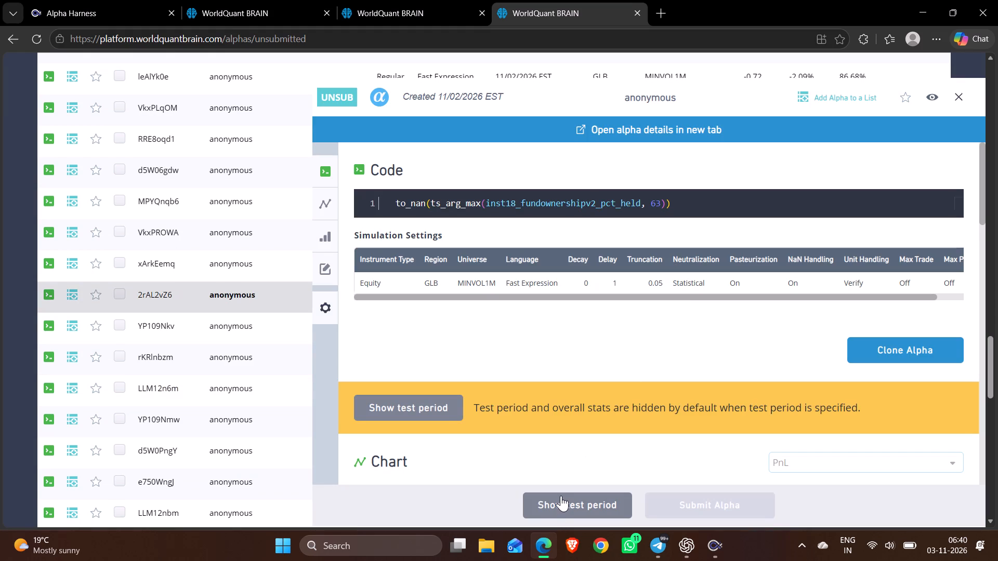
{"action": "left_click", "coordinate": [960, 93]}
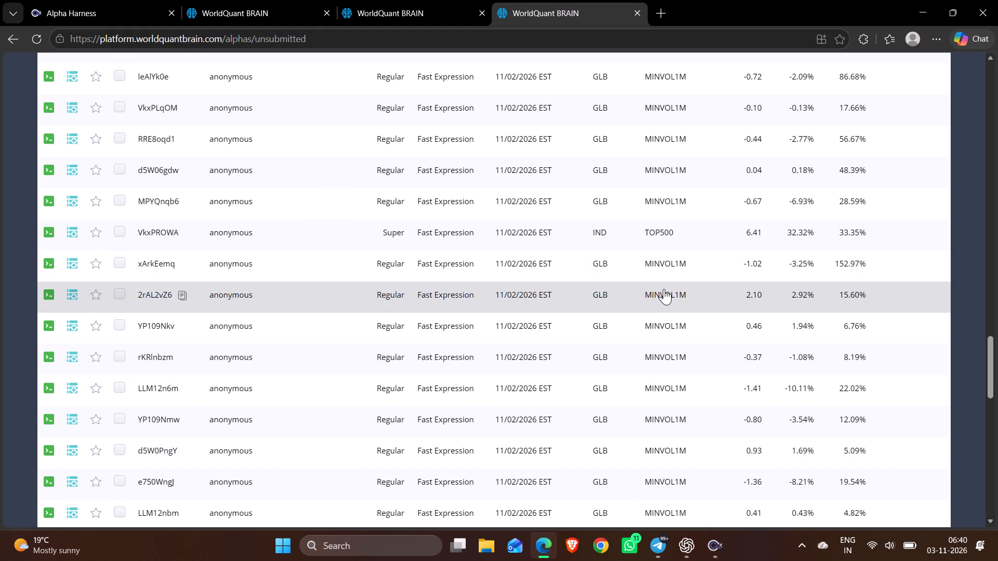
Reopen unsubmitted alpha 2rAL2vZ6 and clone it into a new simulation.
{"action": "left_click", "coordinate": [664, 289]}
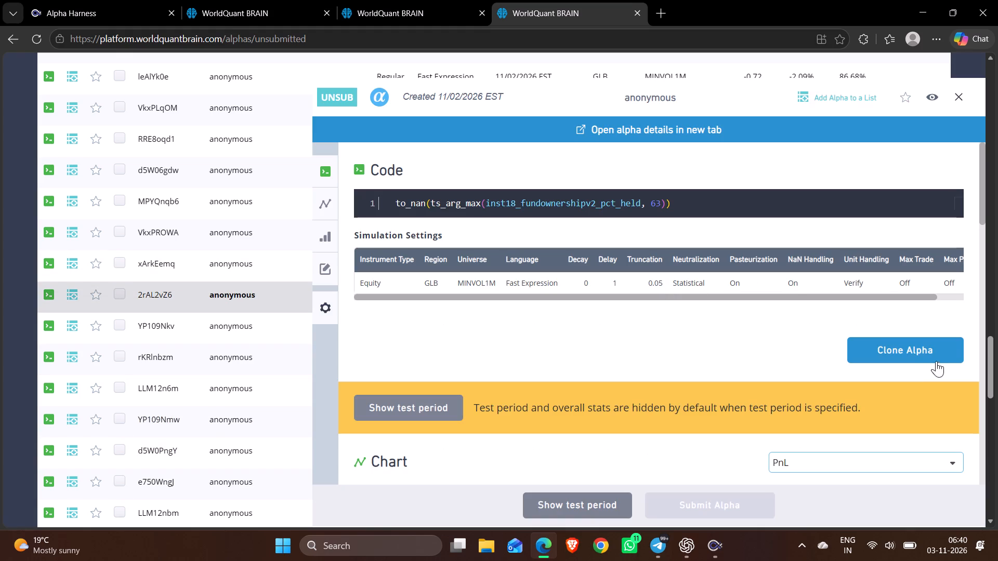
{"action": "left_click", "coordinate": [931, 352]}
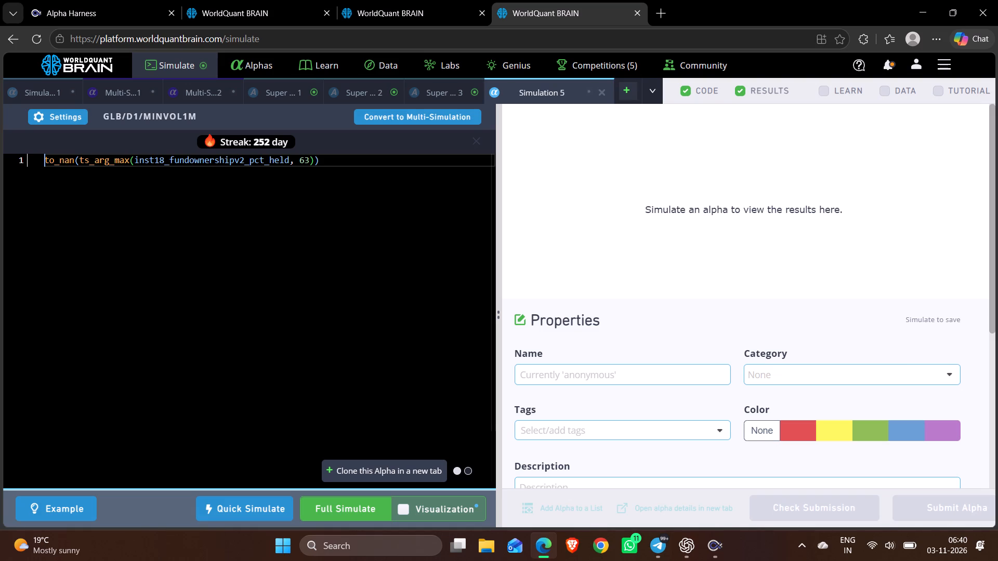
Wrap the cloned expression in ts_zscore with country as the second argument: ts_zscore(to_nan(ts_arg_max(inst18_fundownershipv2_pct_held, 63)),country).
{"action": "double_click", "coordinate": [57, 163]}
{"action": "triple_click", "coordinate": [57, 163]}
{"action": "left_click", "coordinate": [57, 163]}
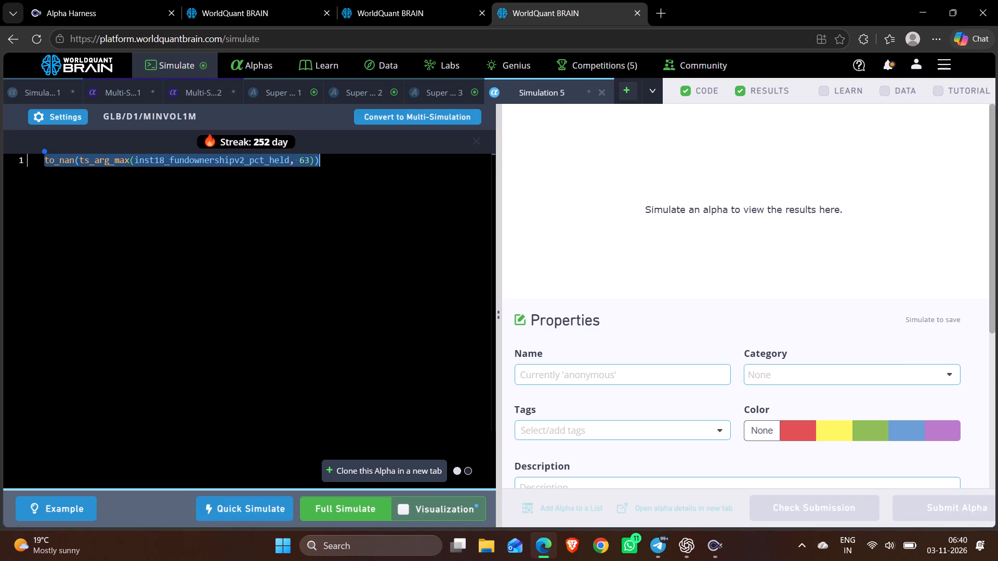
{"action": "key", "text": "shift+parenleft"}
{"action": "key", "text": "Left"}
{"action": "key", "text": "Left"}
{"action": "key", "text": "Left"}
{"action": "key", "text": "Left"}
{"action": "key", "text": "Left"}
{"action": "key", "text": "Left"}
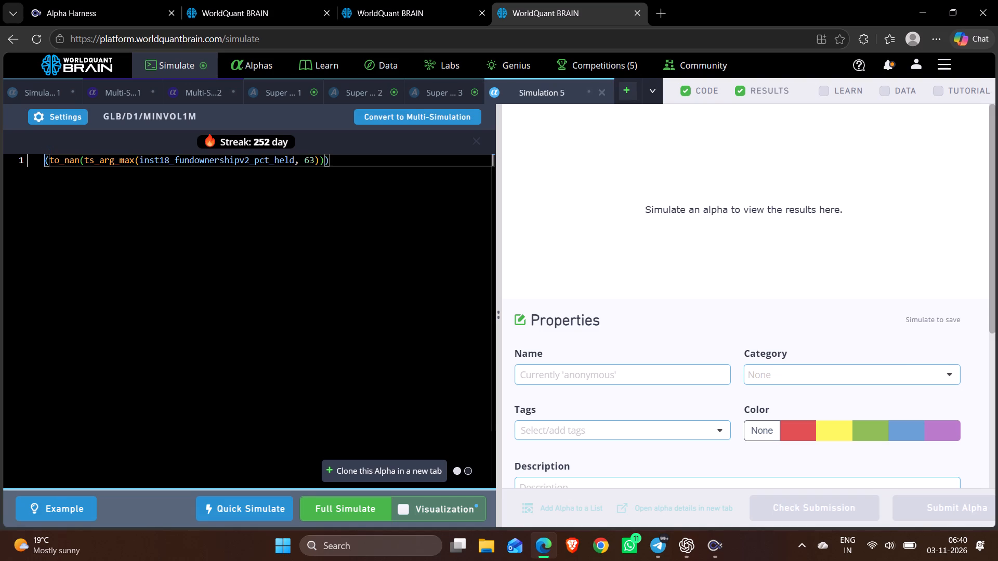
{"action": "key", "text": "Left"}
{"action": "key", "text": "t"}
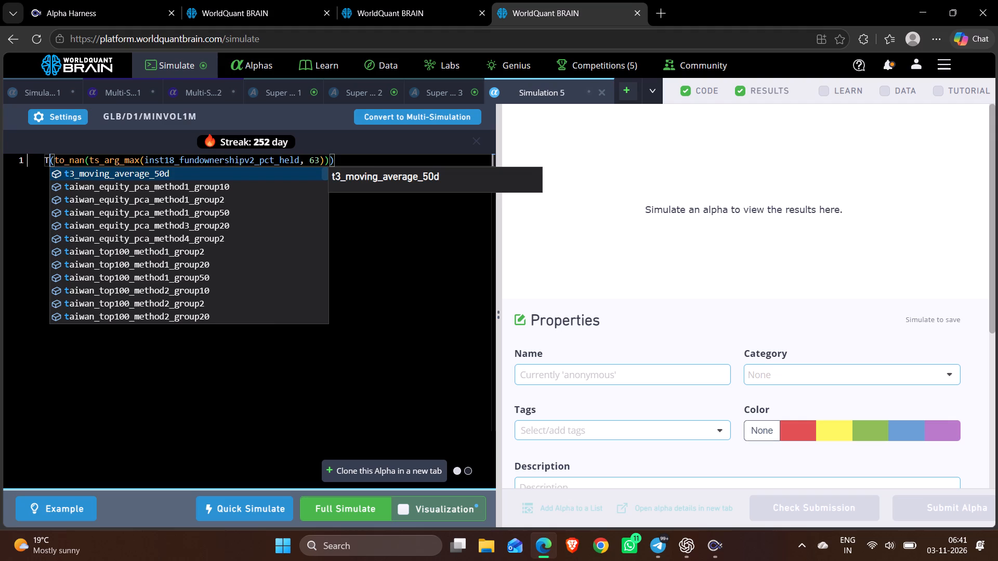
{"action": "type", "text": "szs"}
{"action": "key", "text": "Return"}
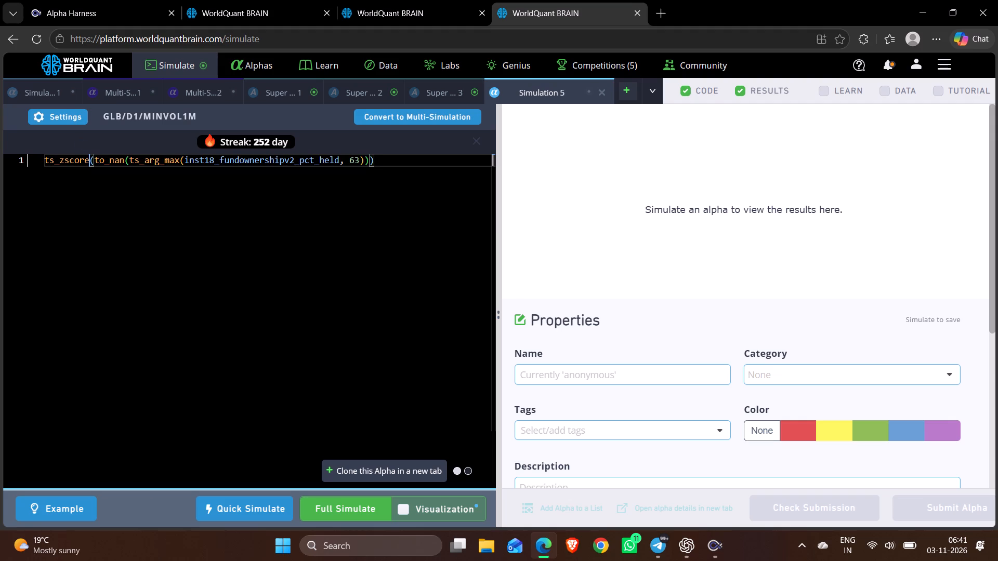
{"action": "left_click", "coordinate": [237, 230]}
{"action": "key", "text": "Left"}
{"action": "type", "text": ",countryt"}
{"action": "key", "text": "BackSpace"}
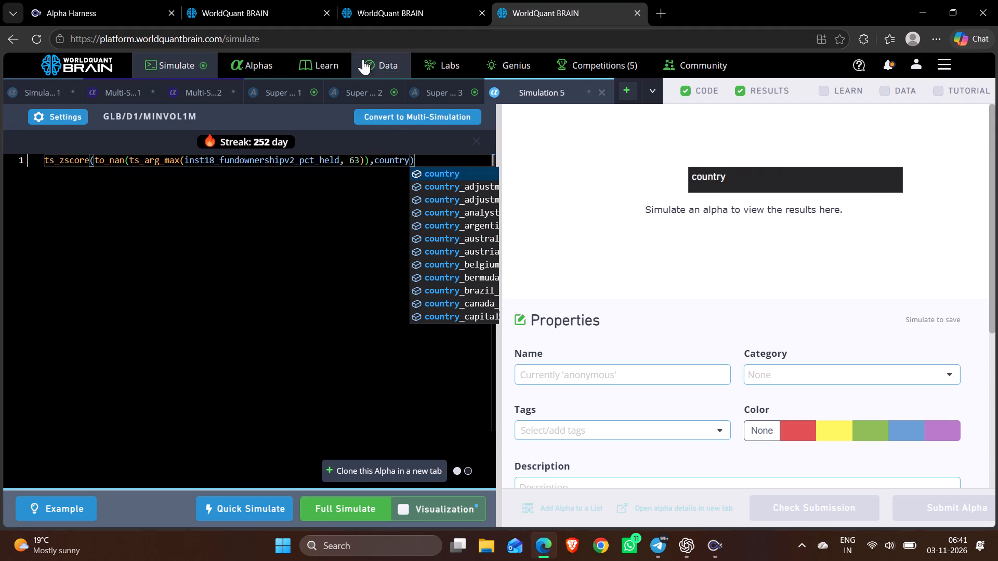
Convert the simulation to a multi-simulation and replace the ts_zscore argument country with sector in Simulation 3B.
{"action": "left_click", "coordinate": [393, 124]}
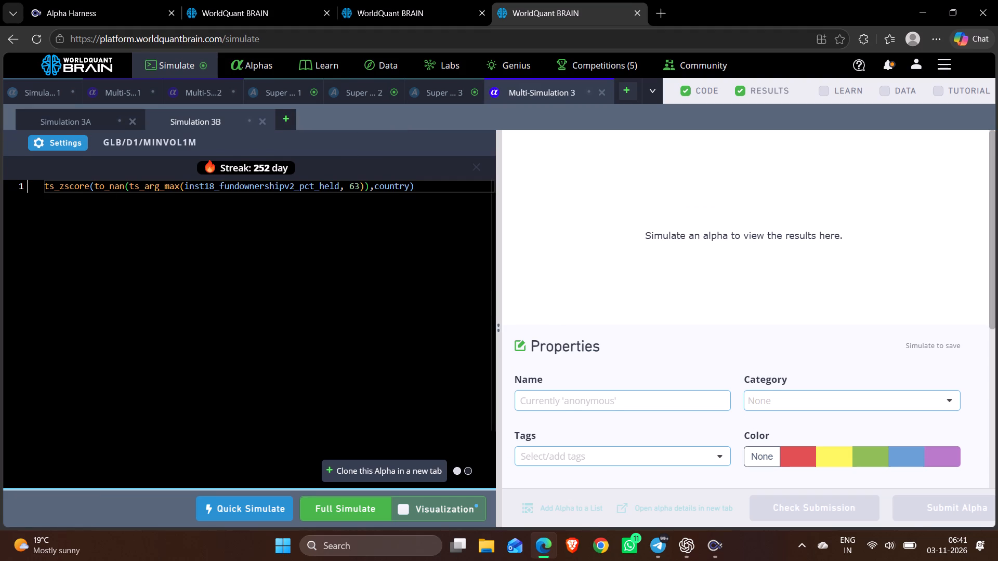
{"action": "double_click", "coordinate": [385, 188]}
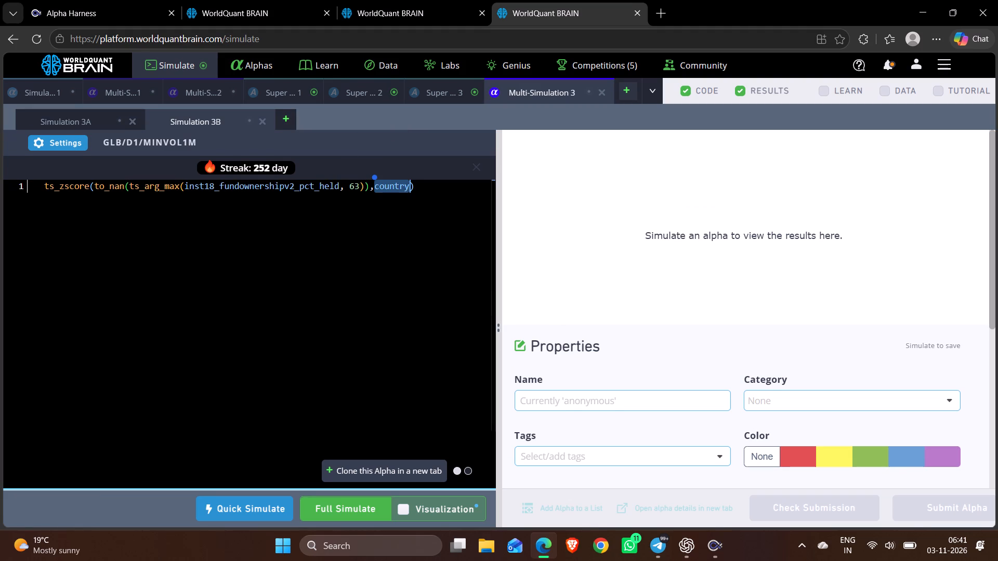
{"action": "type", "text": "sector"}
Clone the sector alpha as Simulation 3C and replace its ts_zscore argument with subindustry.
{"action": "left_click", "coordinate": [396, 475]}
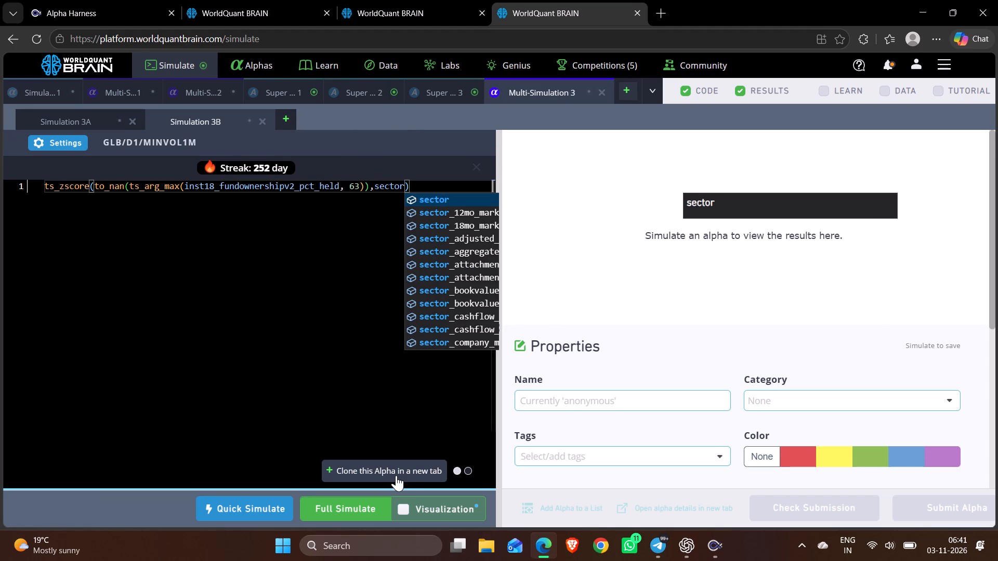
{"action": "double_click", "coordinate": [389, 188]}
{"action": "type", "text": "subindustry"}
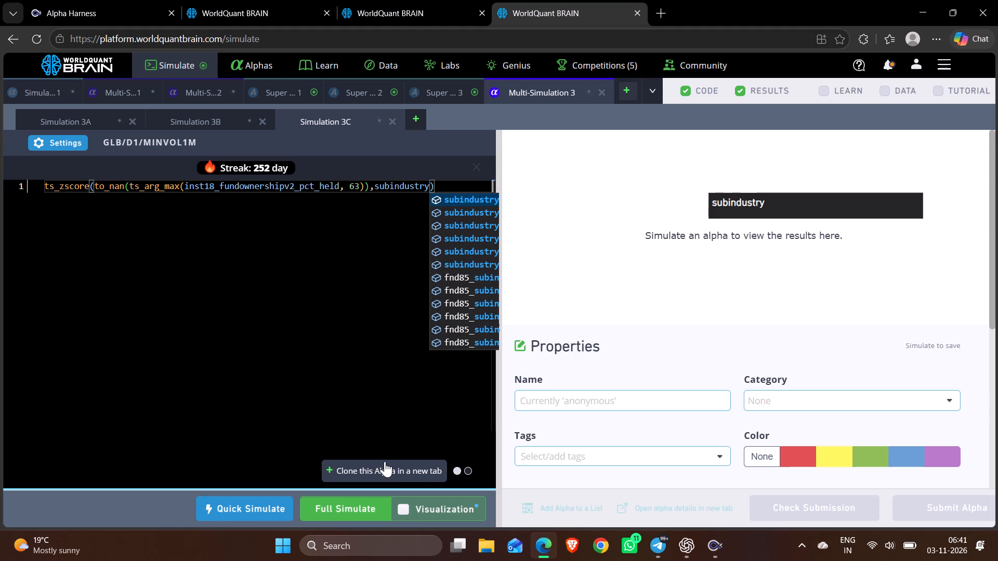
Clone the subindustry alpha as Simulation 3D and replace its ts_zscore argument with market.
{"action": "left_click", "coordinate": [385, 462]}
{"action": "double_click", "coordinate": [389, 188]}
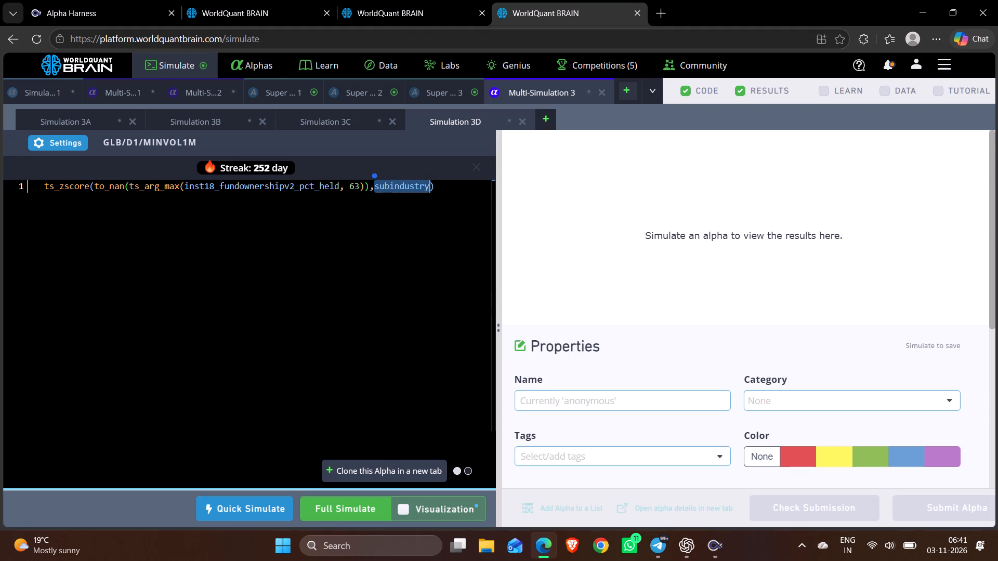
{"action": "type", "text": "market"}
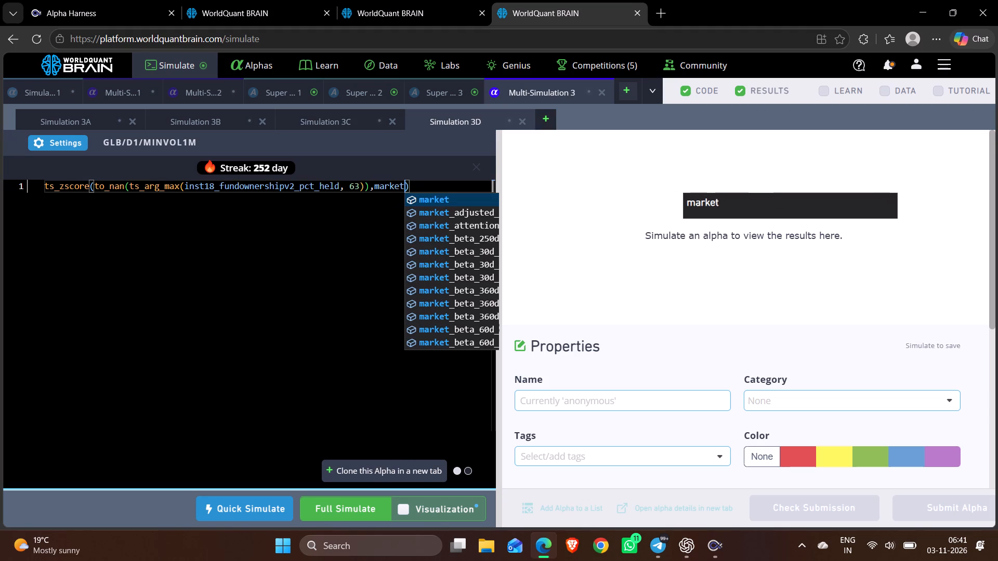
Clone the market alpha as Simulation 3E and replace its outer operator ts_zscore with ts_scale.
{"action": "left_click", "coordinate": [370, 464]}
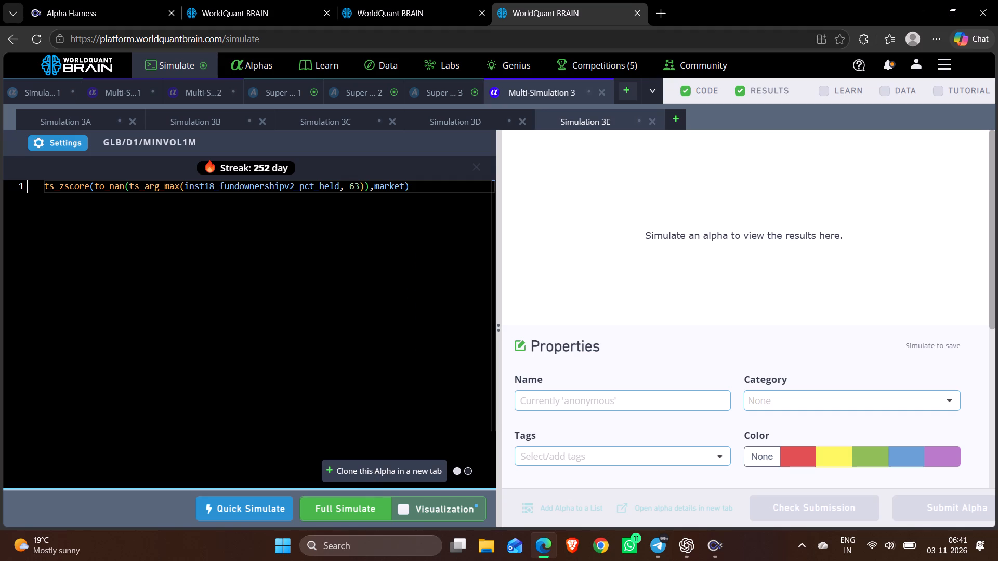
{"action": "double_click", "coordinate": [77, 189]}
{"action": "type", "text": "tssc"}
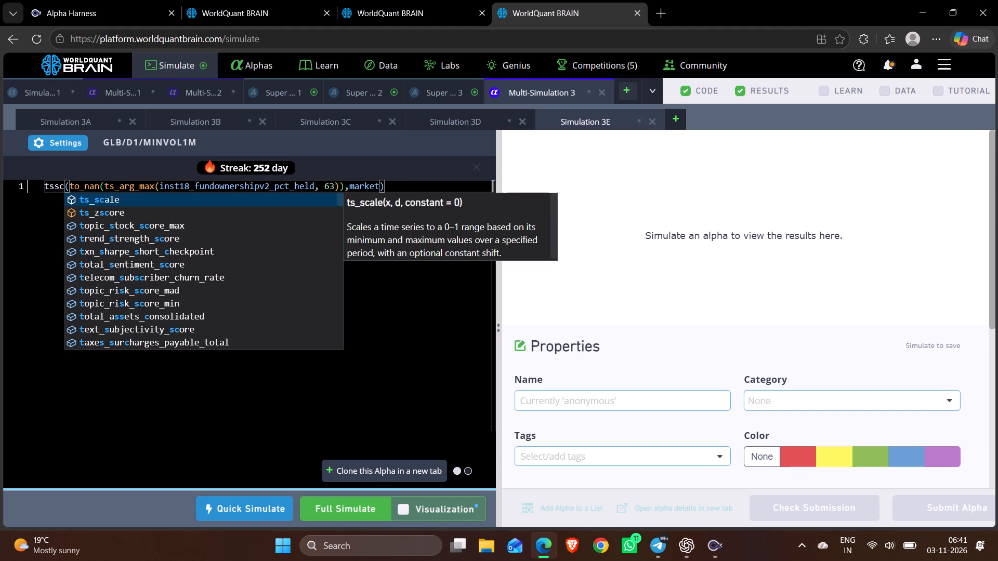
{"action": "key", "text": "Return"}
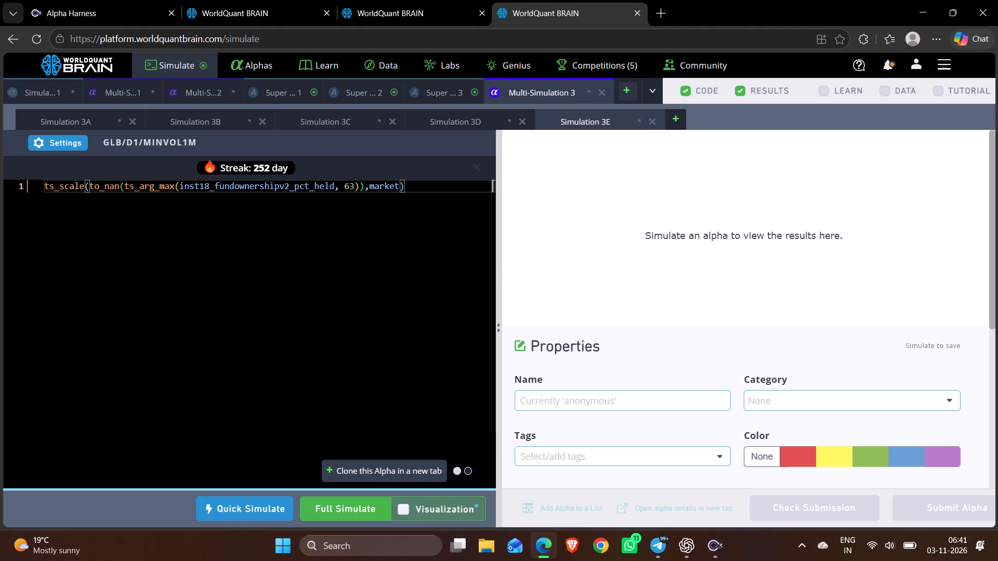
Clone the ts_scale alpha as Simulation 3F and remove its outer operator name, keeping the parenthesised arguments.
{"action": "left_click", "coordinate": [358, 469]}
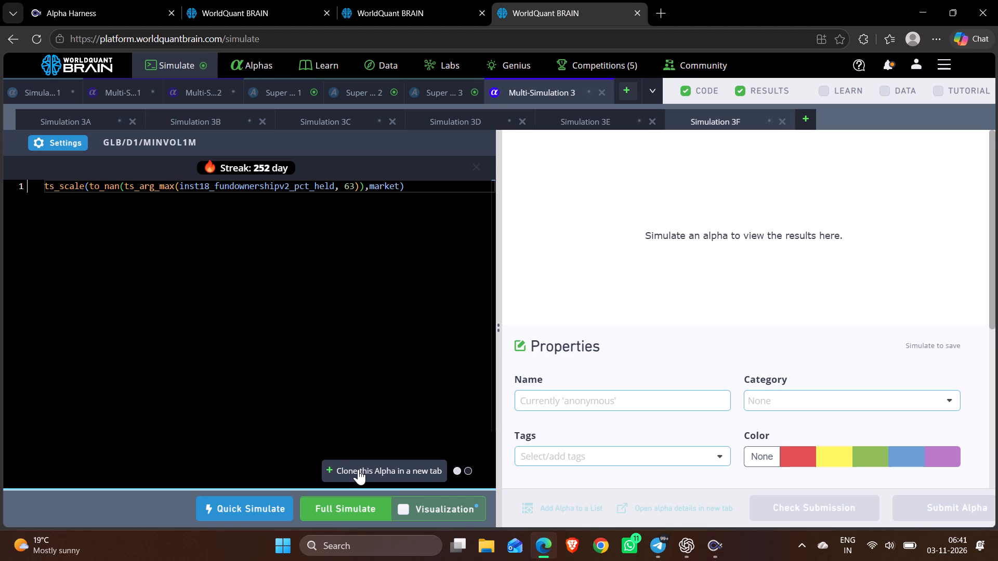
{"action": "double_click", "coordinate": [65, 186]}
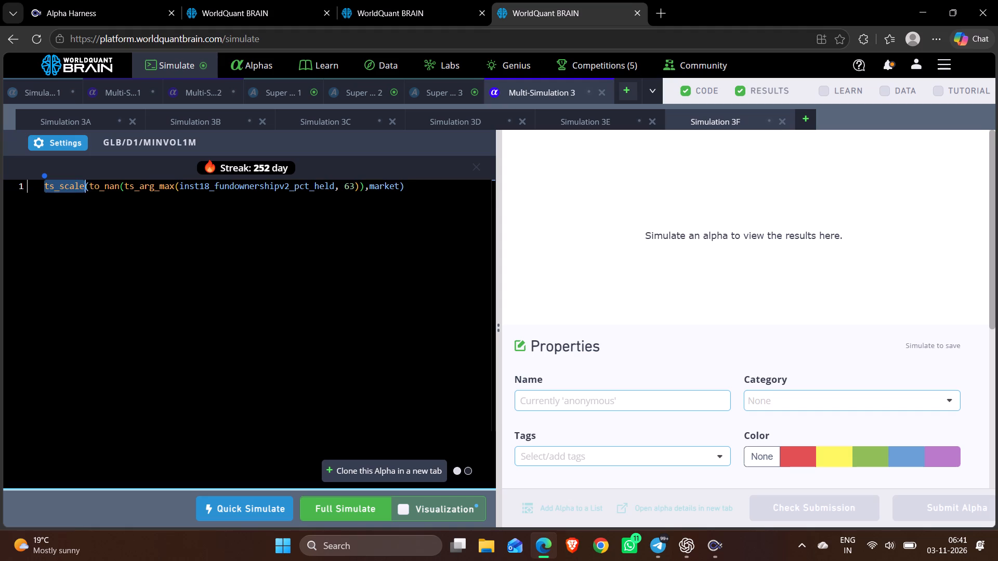
{"action": "type", "text": "ts"}
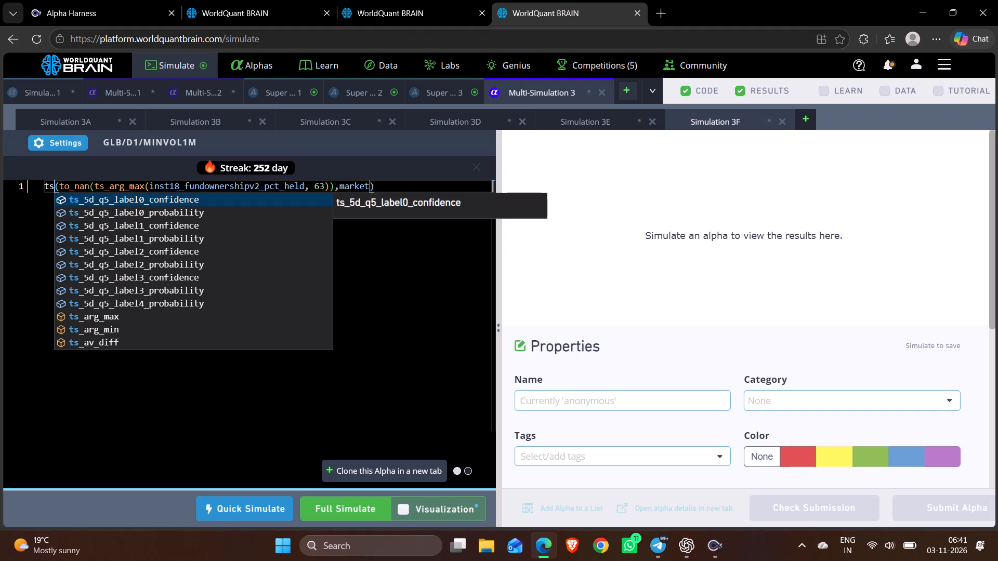
{"action": "key", "text": "BackSpace"}
{"action": "key", "text": "BackSpace"}
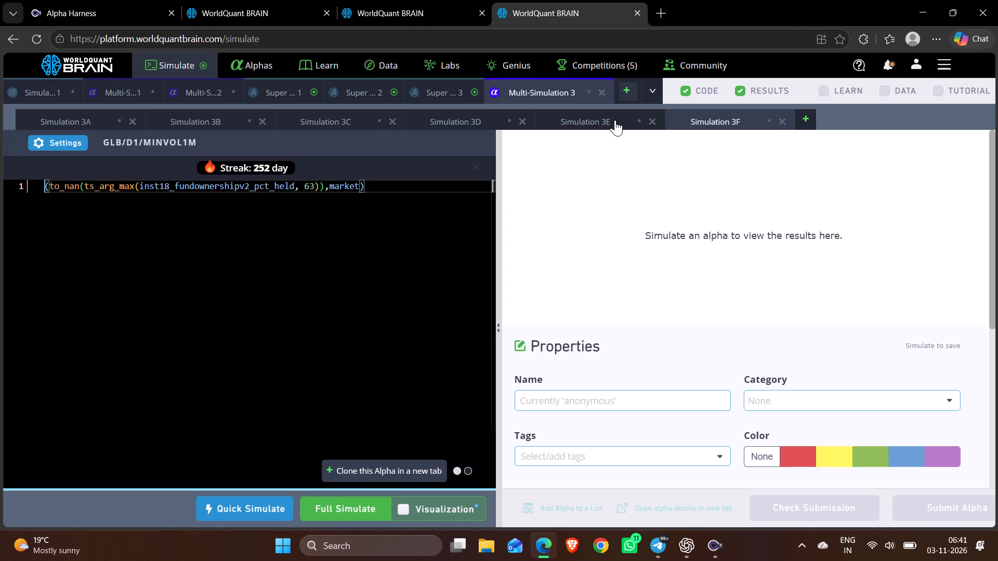
In Simulation 3E, replace the outer operator ts_scale with group_scale.
{"action": "left_click", "coordinate": [615, 120]}
{"action": "double_click", "coordinate": [68, 191]}
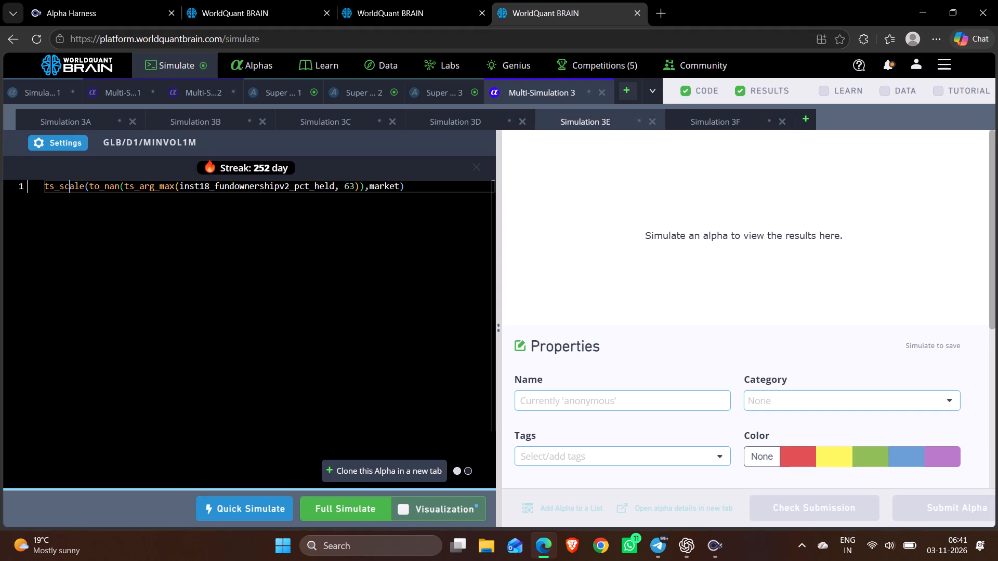
{"action": "type", "text": "gscs"}
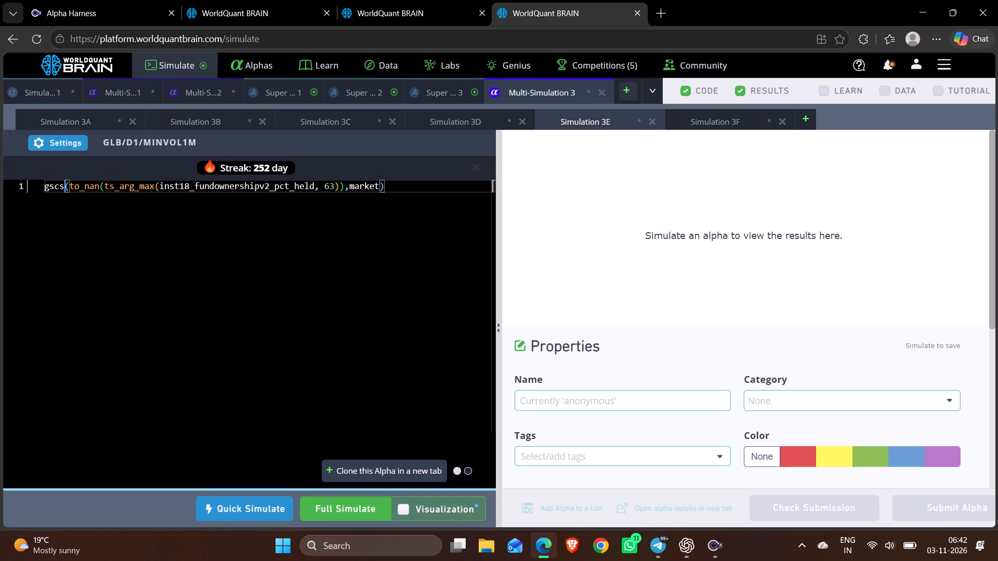
{"action": "key", "text": "BackSpace"}
{"action": "key", "text": "Return"}
{"action": "key", "text": "backslash"}
{"action": "key", "text": "BackSpace"}
{"action": "key", "text": "BackSpace"}
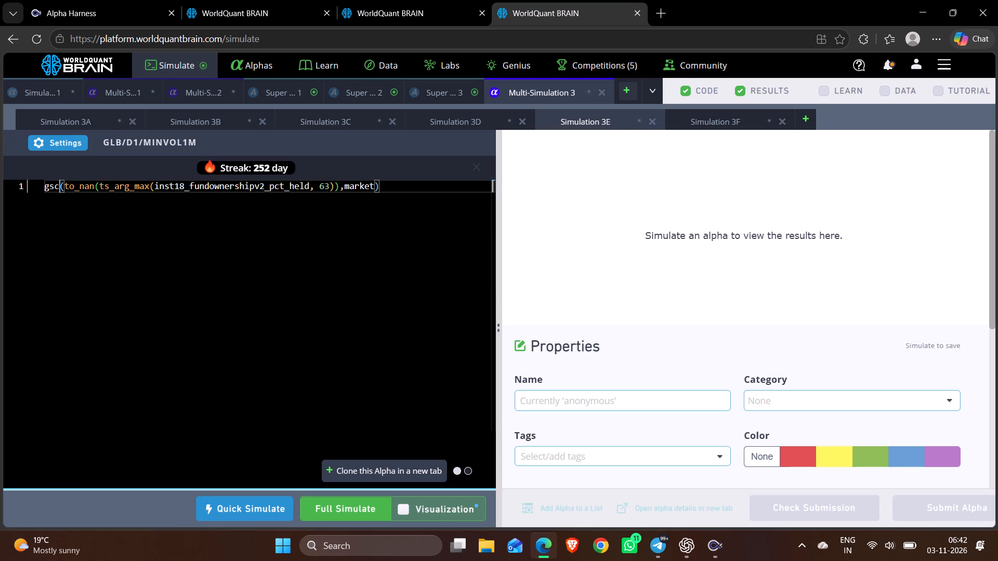
{"action": "key", "text": "BackSpace"}
{"action": "key", "text": "c"}
{"action": "key", "text": "Return"}
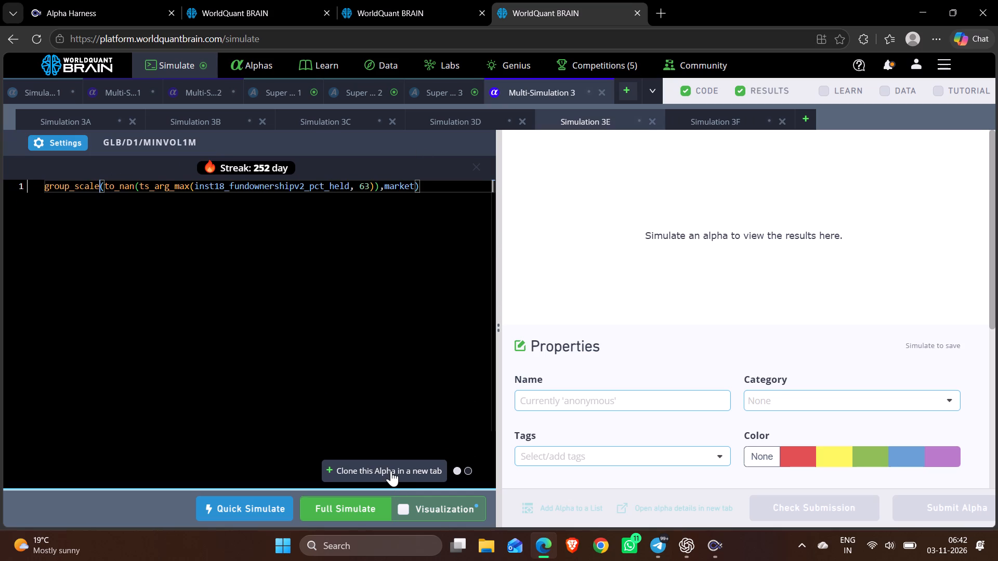
Clone the group_scale alpha as Simulation 3G and replace its group argument market with currency.
{"action": "left_click_drag", "start_coordinate": [391, 471], "coordinate": [388, 190]}
{"action": "double_click", "coordinate": [388, 190]}
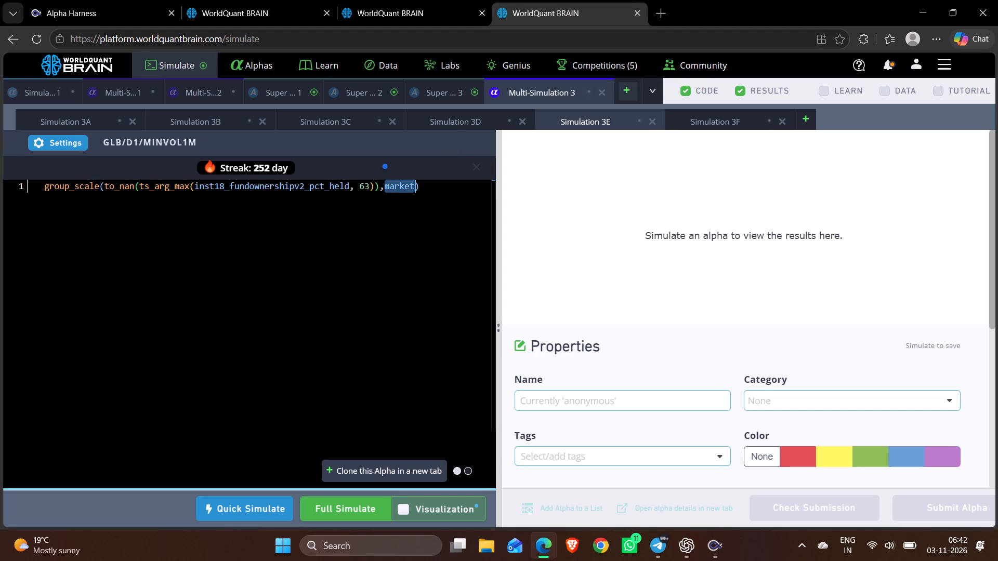
{"action": "left_click", "coordinate": [353, 469]}
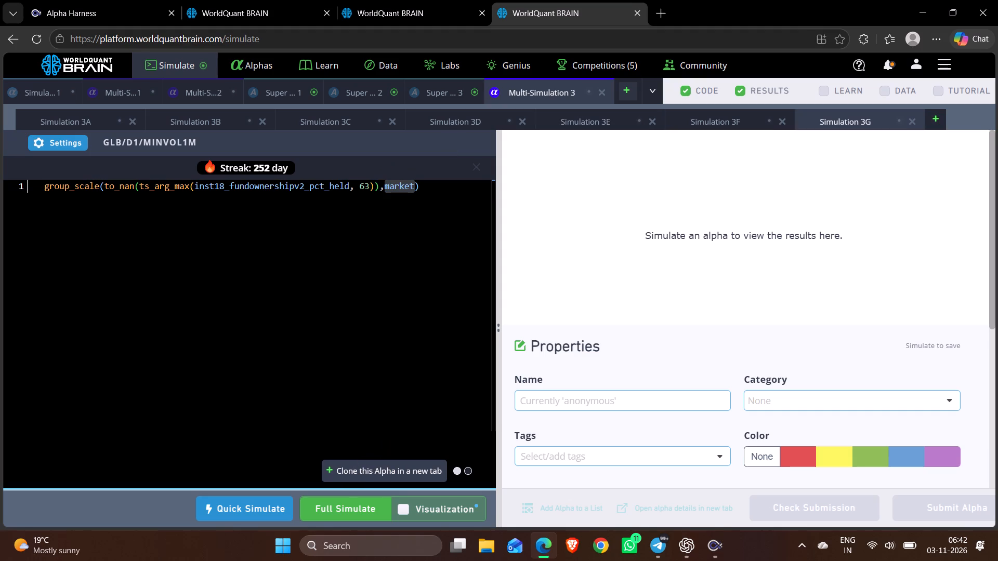
{"action": "double_click", "coordinate": [390, 182]}
{"action": "type", "text": "crre"}
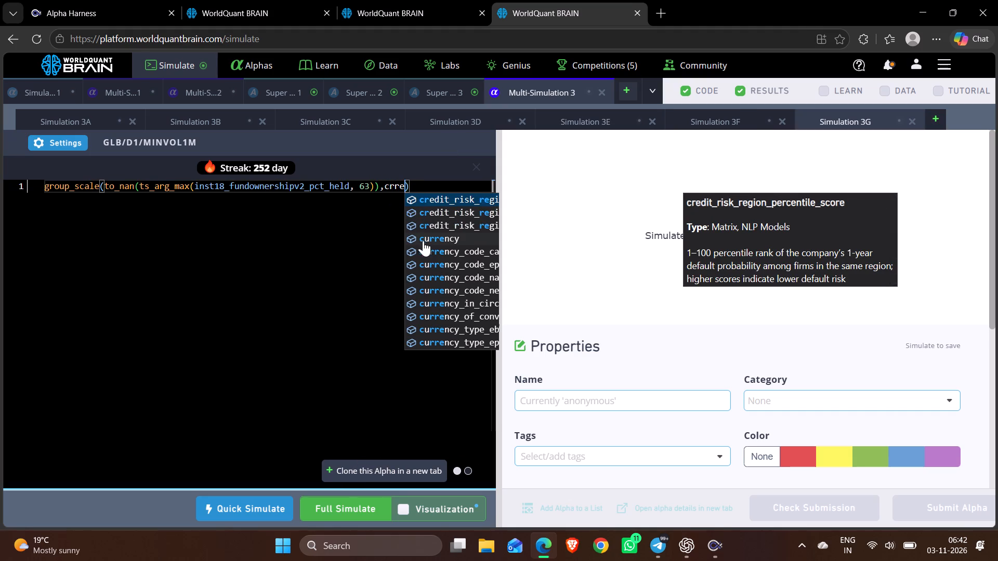
{"action": "left_click", "coordinate": [425, 241]}
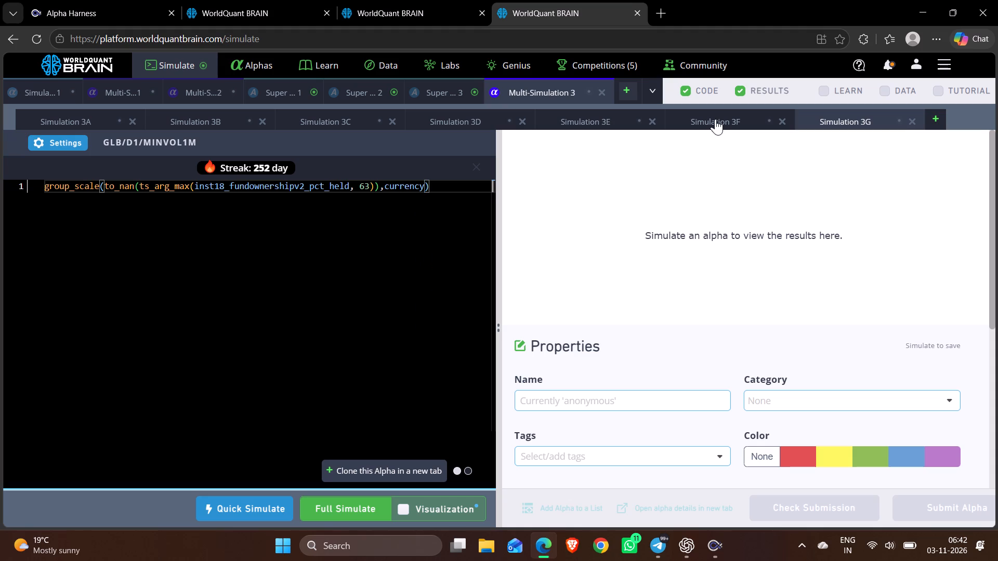
In Simulation 3F, insert group_neutralize as the outer operator before the opening parenthesis.
{"action": "left_click", "coordinate": [715, 119]}
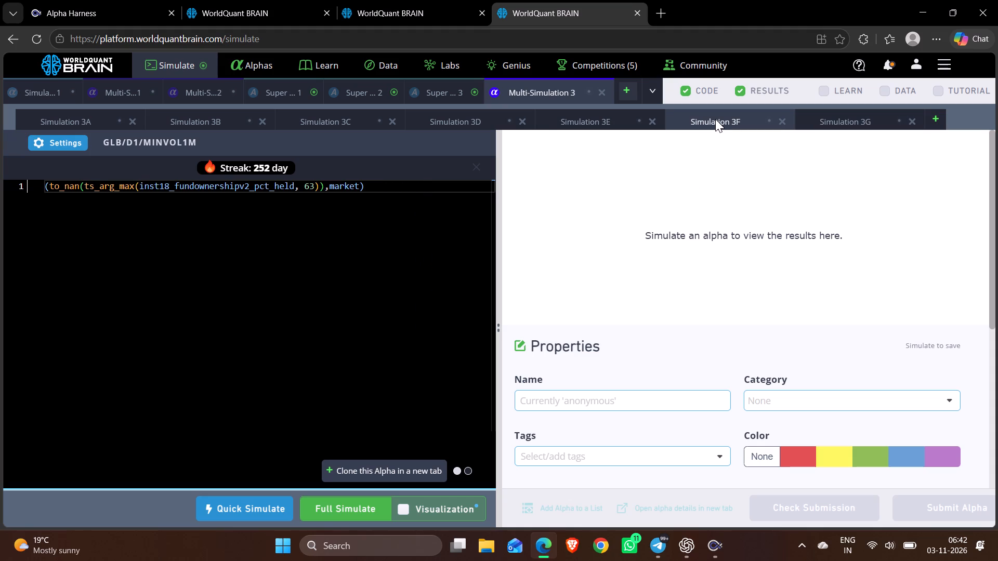
{"action": "left_click", "coordinate": [44, 186]}
{"action": "type", "text": "gtr"}
{"action": "key", "text": "BackSpace"}
{"action": "key", "text": "BackSpace"}
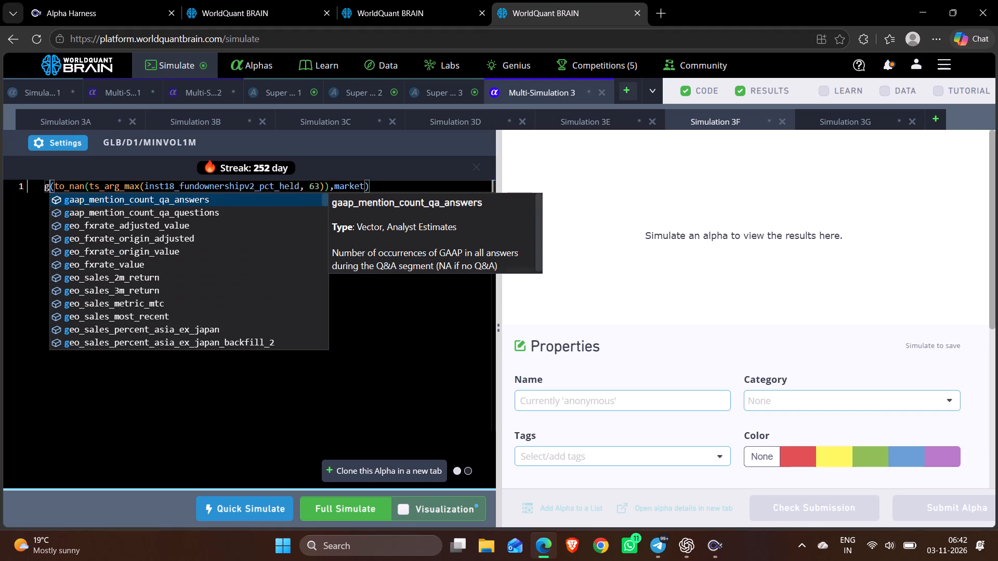
{"action": "key", "text": "n"}
{"action": "key", "text": "Return"}
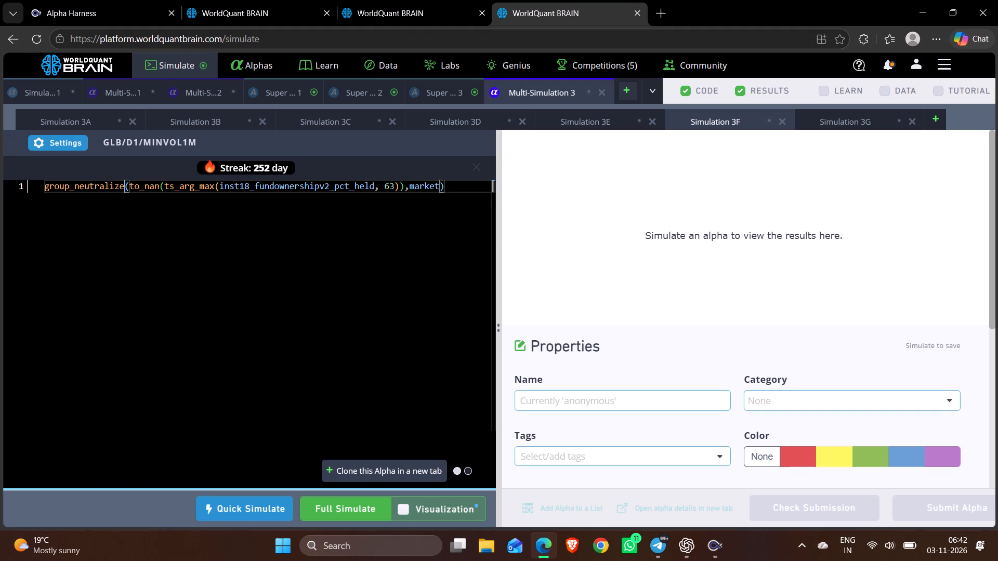
Clone the group_neutralize alpha as Simulation 3H and replace its group argument market with exchange.
{"action": "left_click_drag", "start_coordinate": [186, 293], "coordinate": [364, 466]}
{"action": "left_click", "coordinate": [364, 466]}
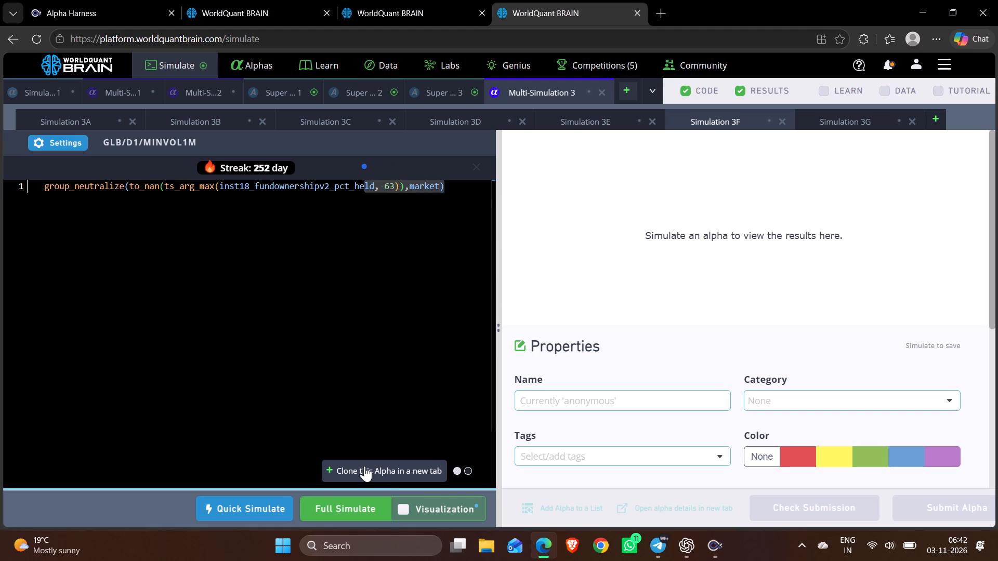
{"action": "double_click", "coordinate": [423, 190]}
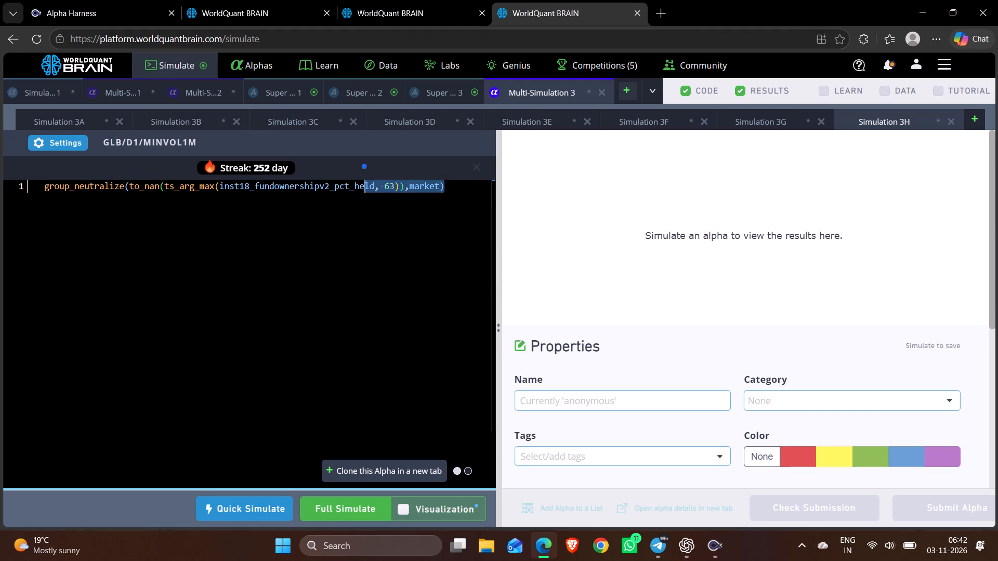
{"action": "type", "text": "cr"}
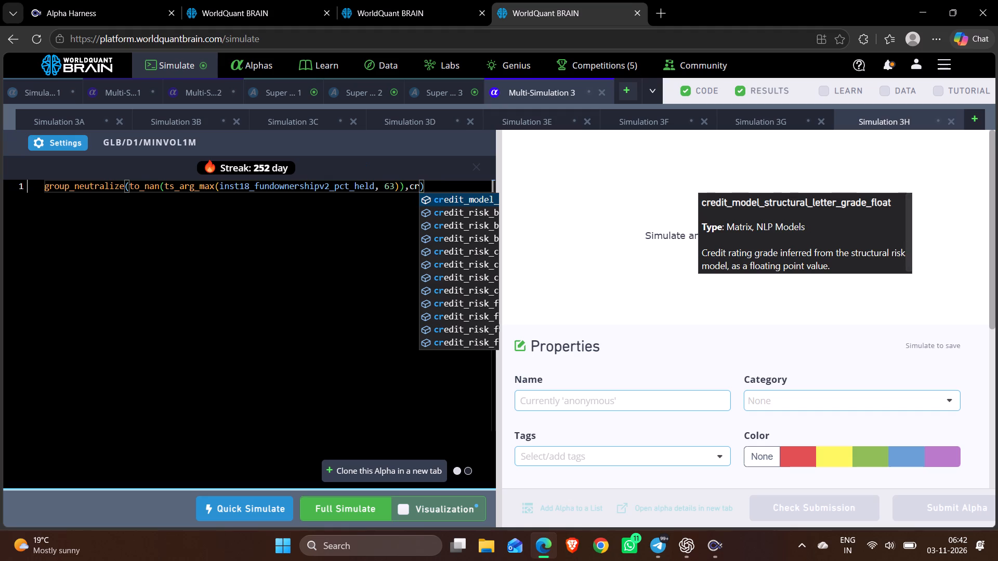
{"action": "key", "text": "BackSpace"}
{"action": "key", "text": "BackSpace"}
{"action": "key", "text": "w"}
{"action": "key", "text": "BackSpace"}
{"action": "type", "text": "ex"}
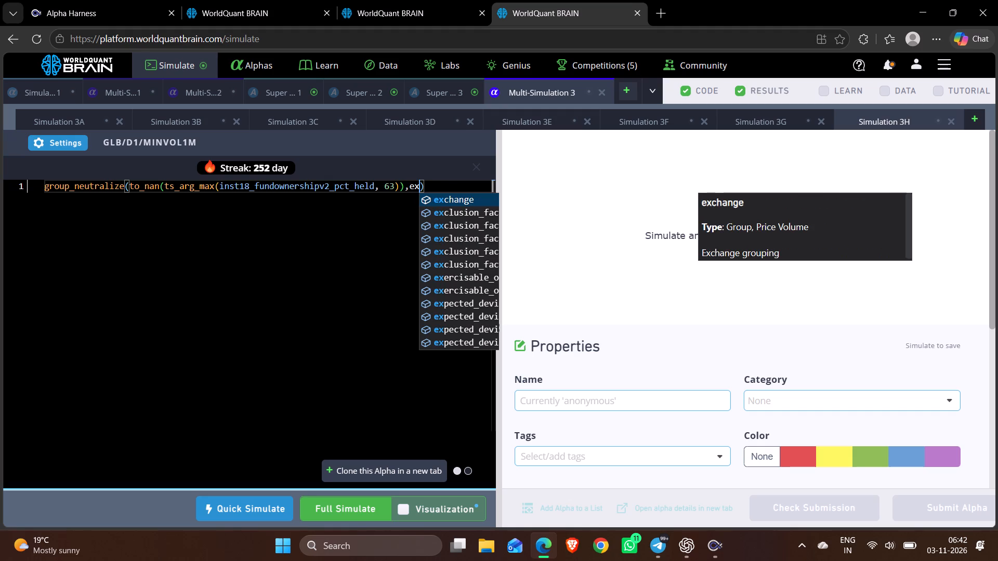
{"action": "key", "text": "Return"}
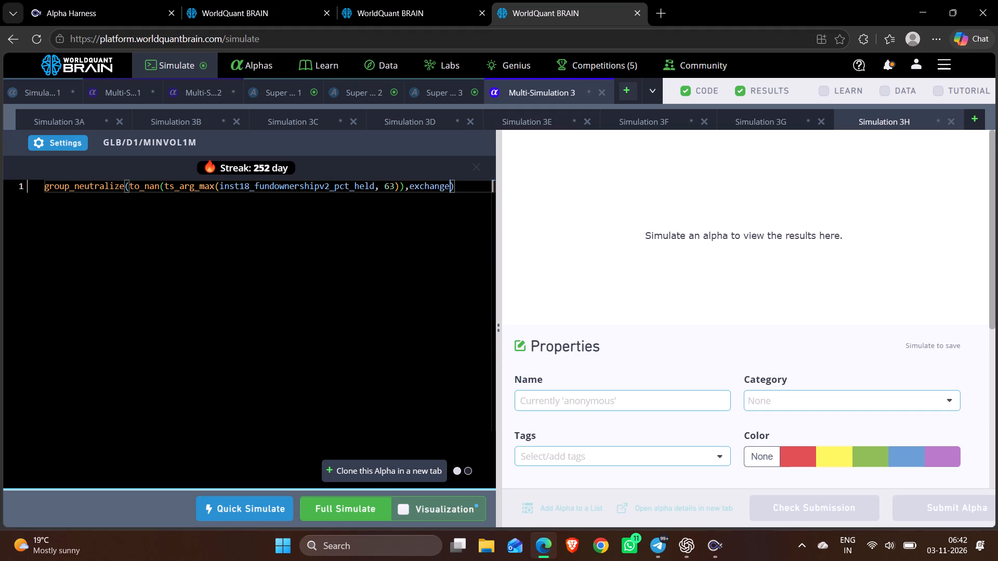
Clone the exchange alpha as Simulation 3I and replace its outer operator group_neutralize with group_rank.
{"action": "left_click", "coordinate": [361, 473]}
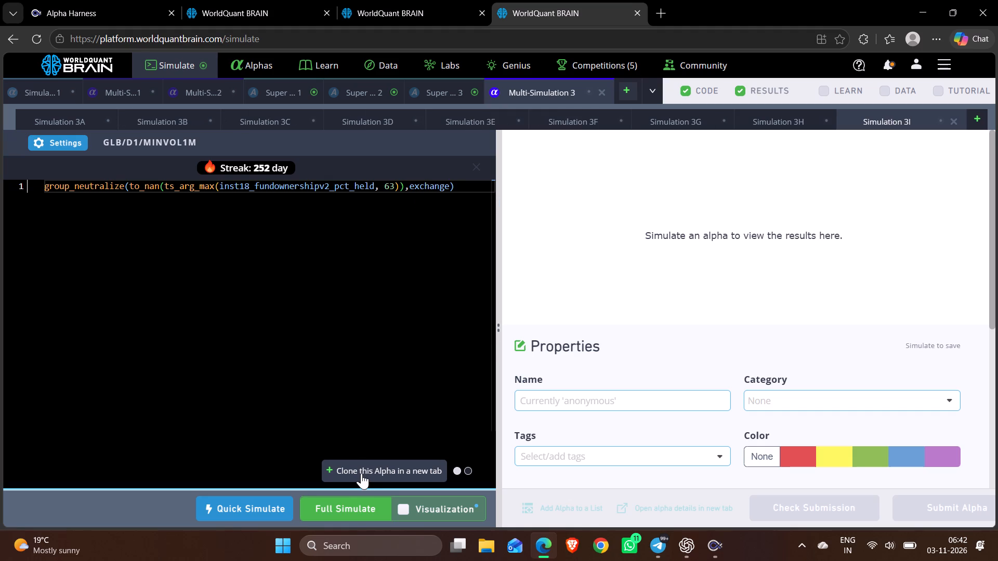
{"action": "double_click", "coordinate": [86, 184]}
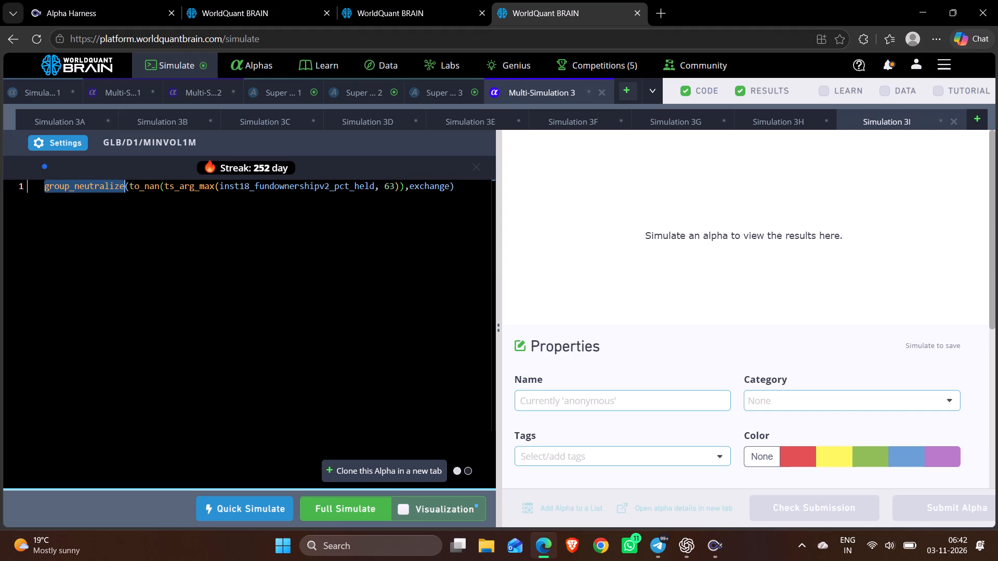
{"action": "type", "text": "grank"}
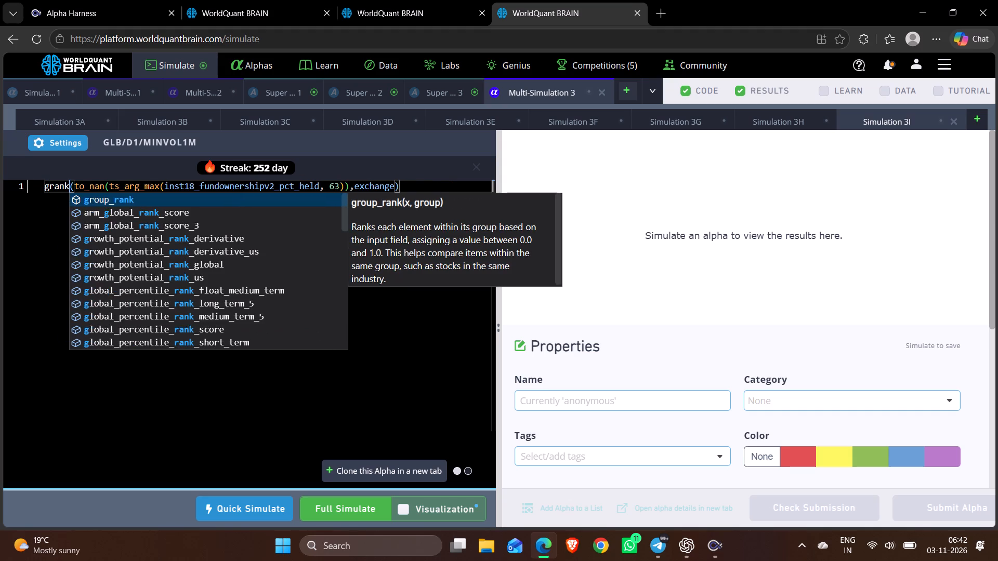
{"action": "key", "text": "Return"}
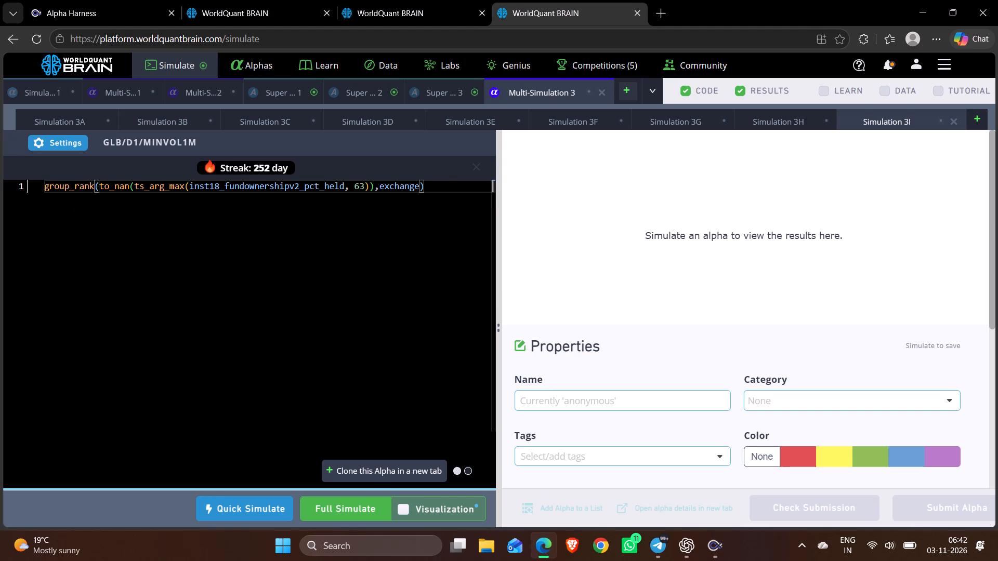
Run a full simulation of Multi-Simulation 3.
{"action": "left_click", "coordinate": [353, 501]}
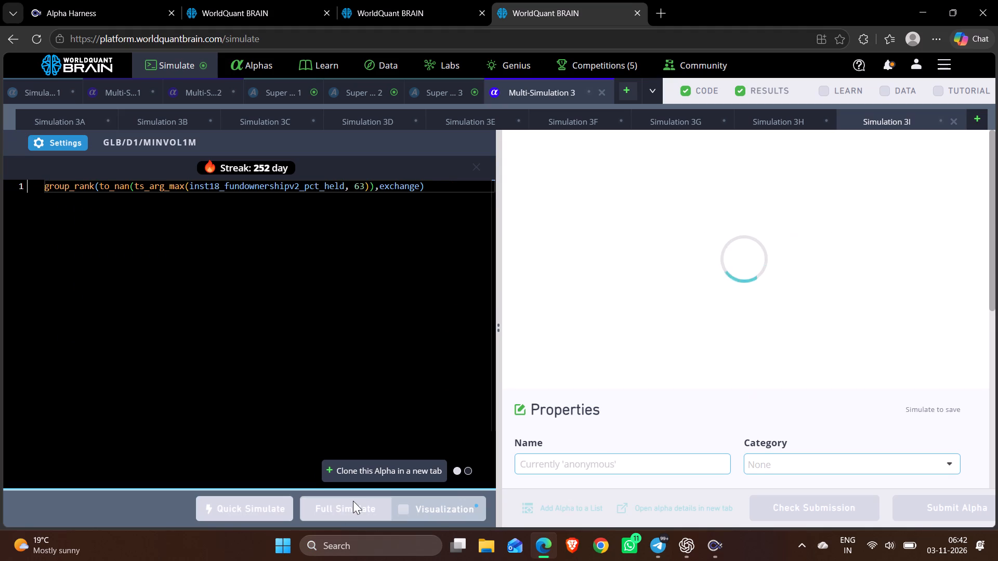
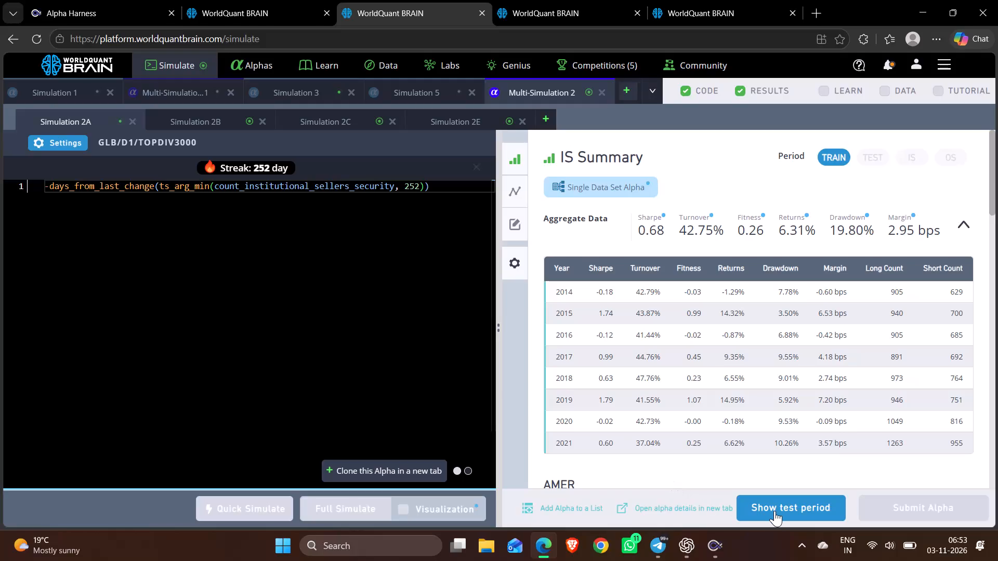
Examine the results of Simulations 2A, 2B, 2C and 2E in Multi-Simulation 2, revealing test periods and the IS period for 2E.
{"action": "left_click", "coordinate": [774, 511]}
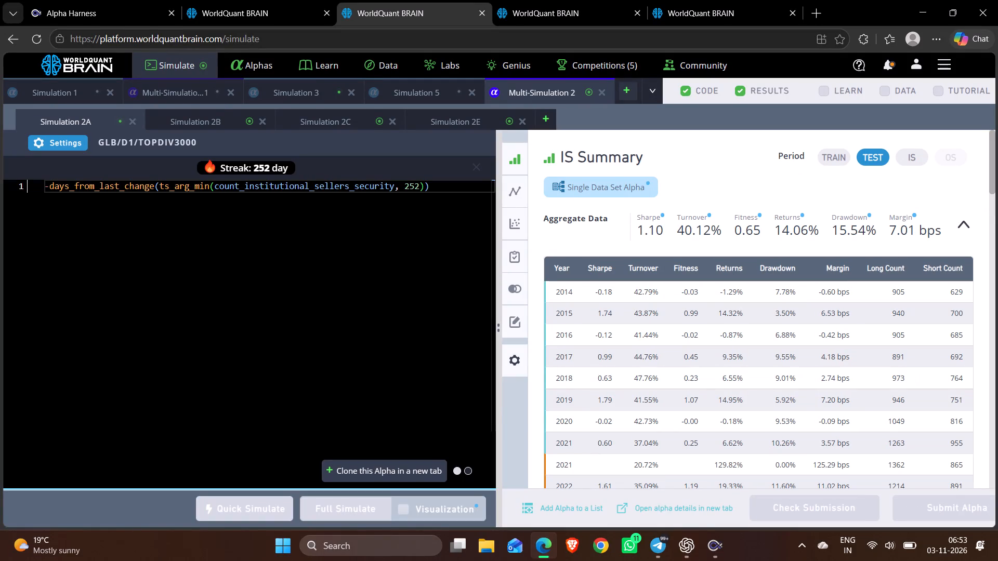
{"action": "left_click", "coordinate": [175, 117]}
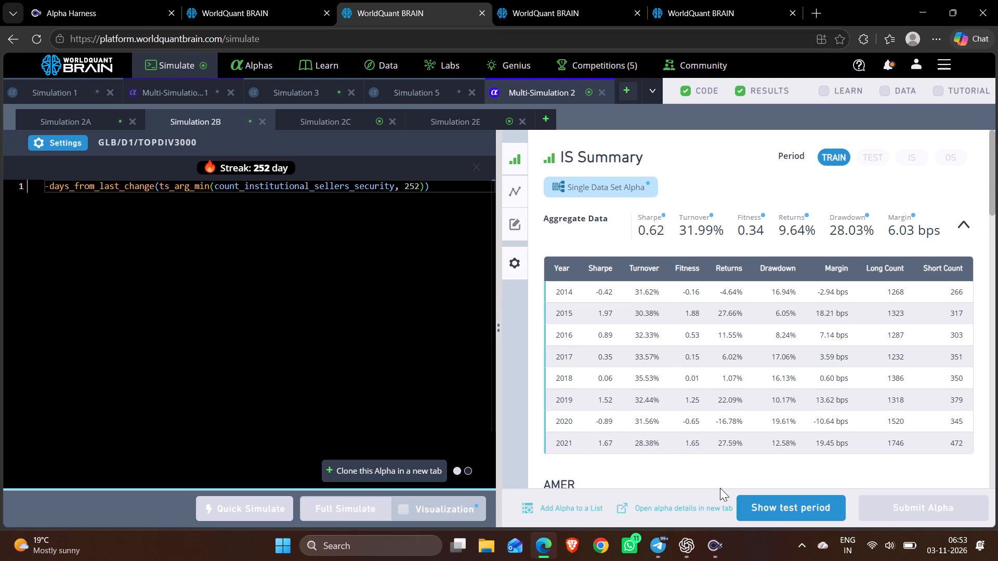
{"action": "left_click", "coordinate": [778, 513]}
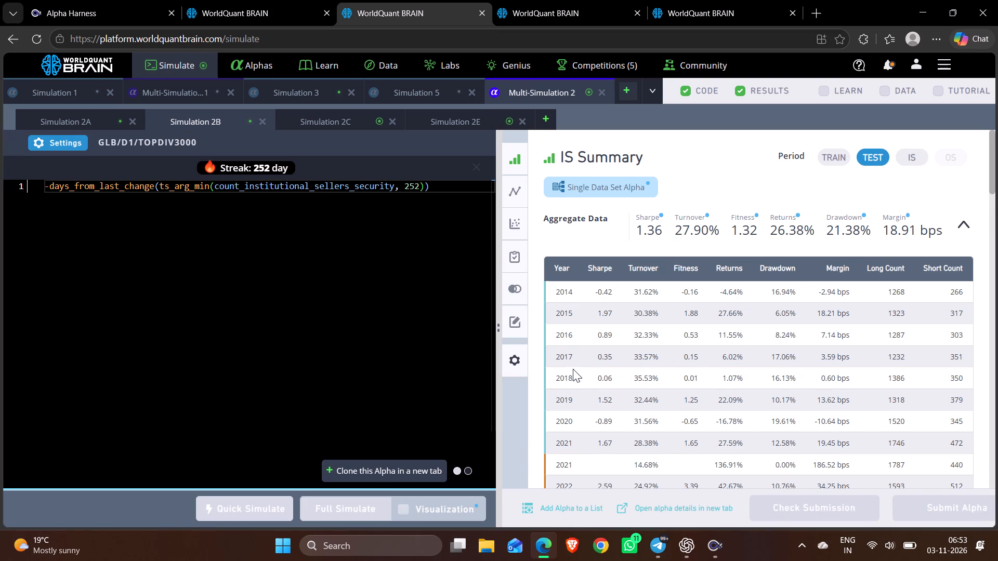
{"action": "left_click", "coordinate": [363, 118]}
{"action": "left_click", "coordinate": [830, 520]}
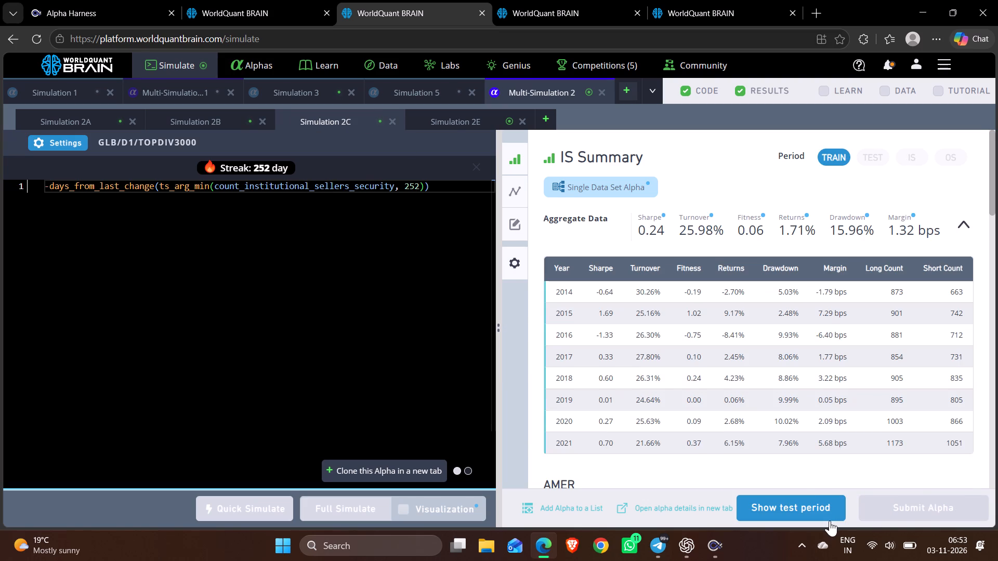
{"action": "left_click", "coordinate": [449, 122]}
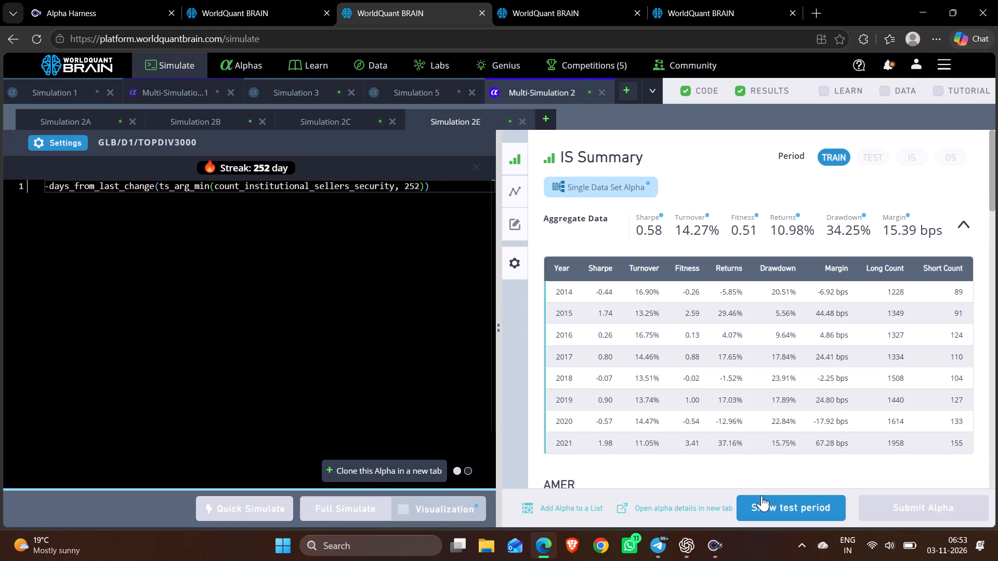
{"action": "left_click", "coordinate": [762, 496]}
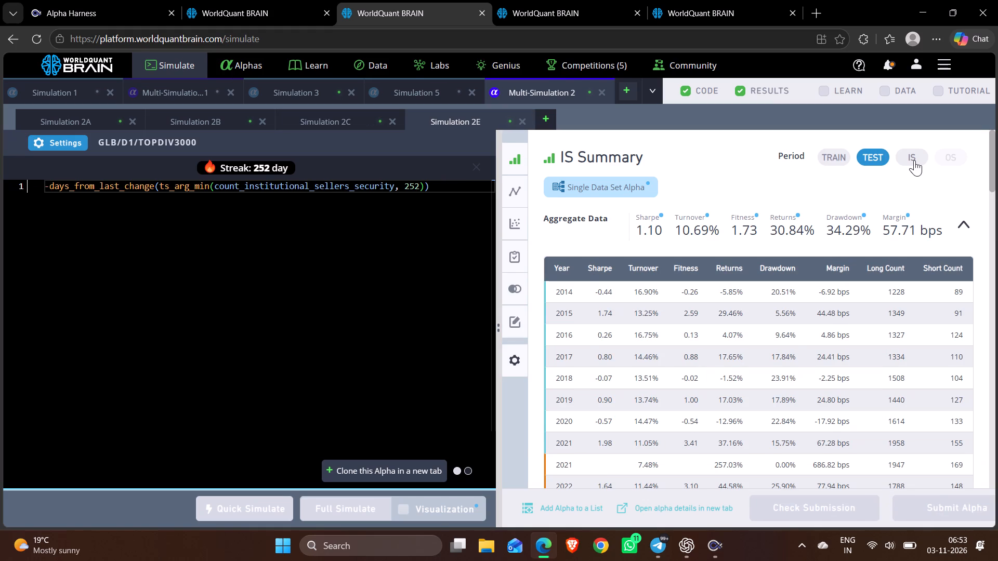
{"action": "left_click", "coordinate": [914, 160]}
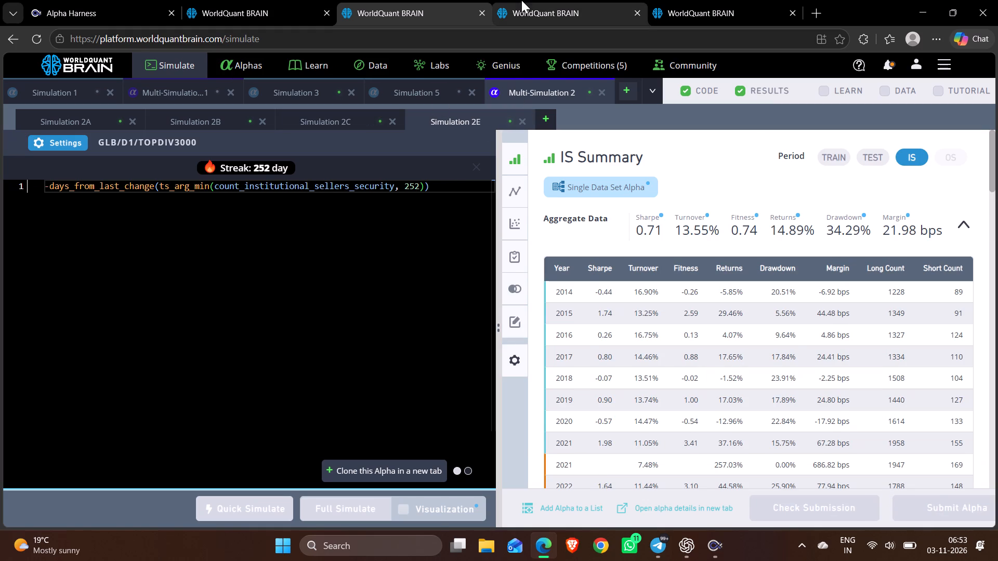
{"action": "scroll", "coordinate": [421, 231], "scroll_direction": "left", "scroll_amount": 1}
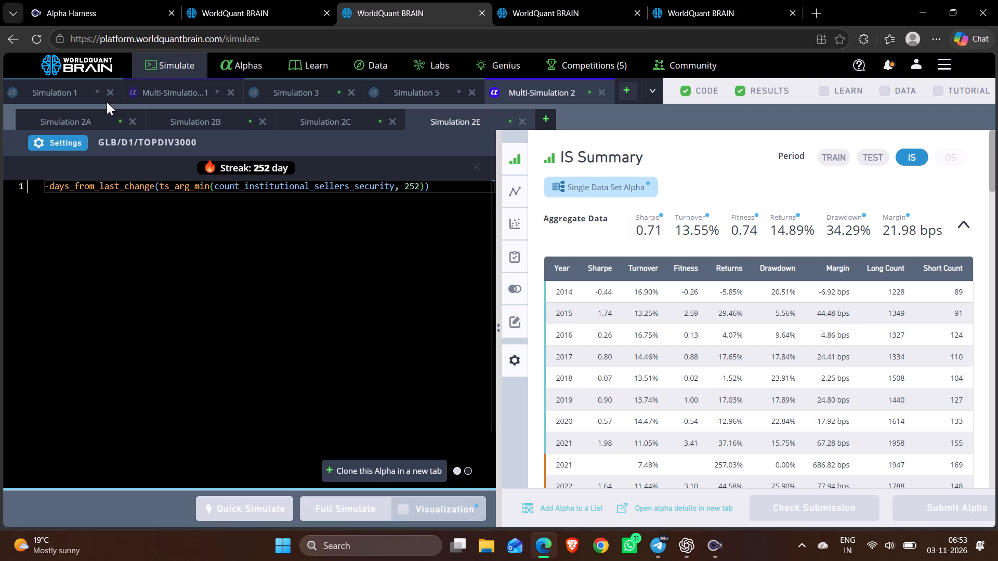
Examine Super Simulation 1's test and IS period results and run its Prod Correlation check.
{"action": "left_click", "coordinate": [523, 0]}
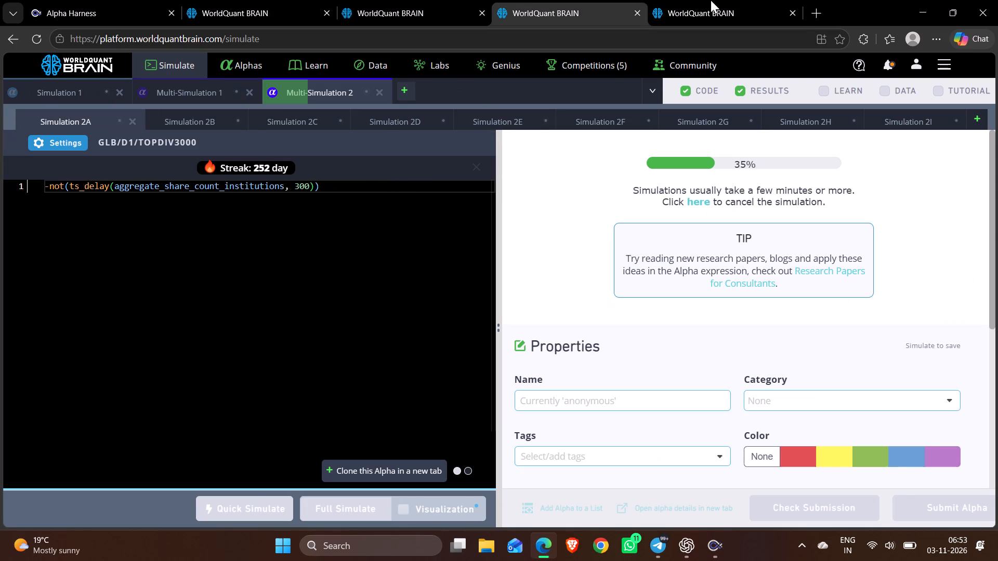
{"action": "left_click", "coordinate": [742, 0]}
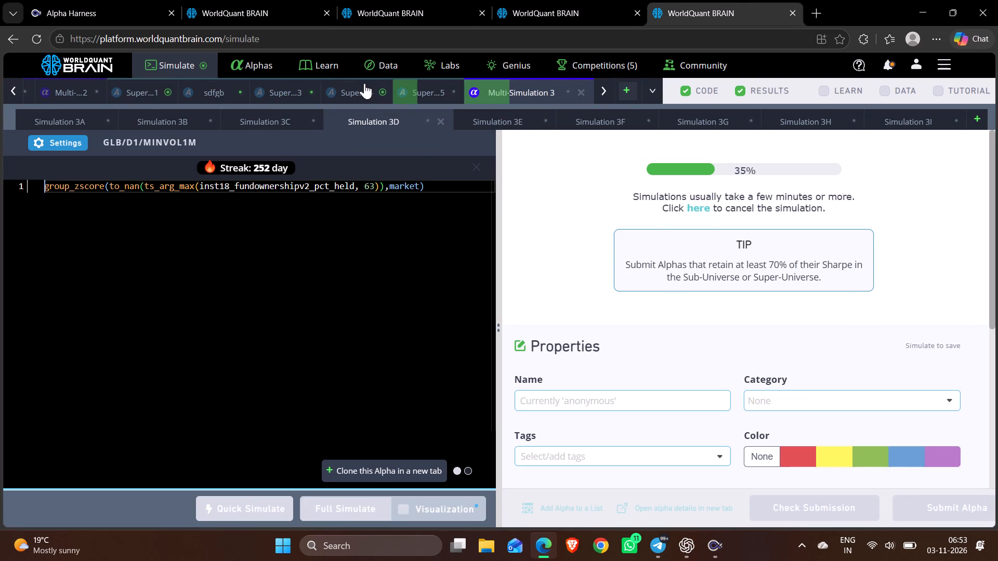
{"action": "left_click", "coordinate": [133, 92]}
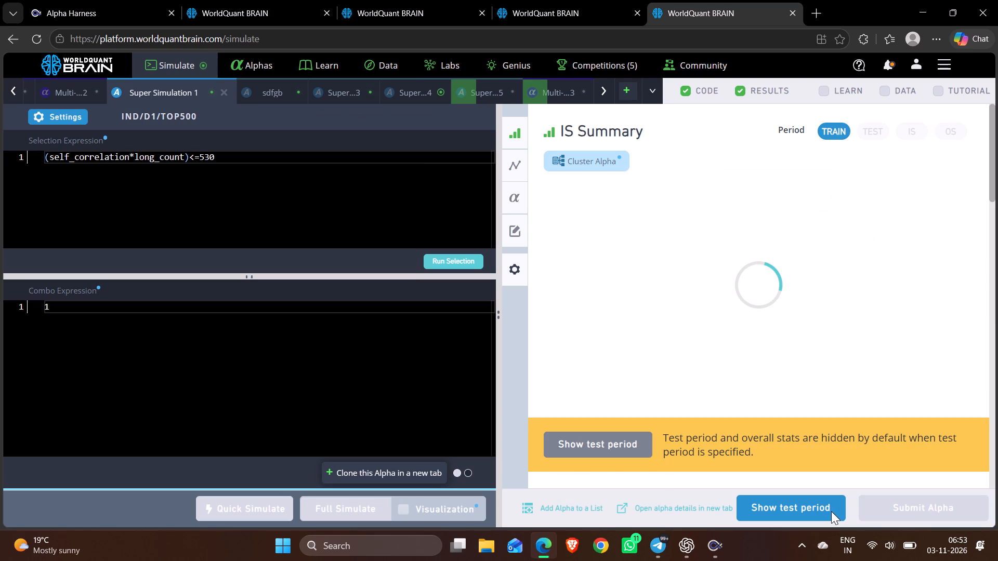
{"action": "left_click", "coordinate": [831, 511]}
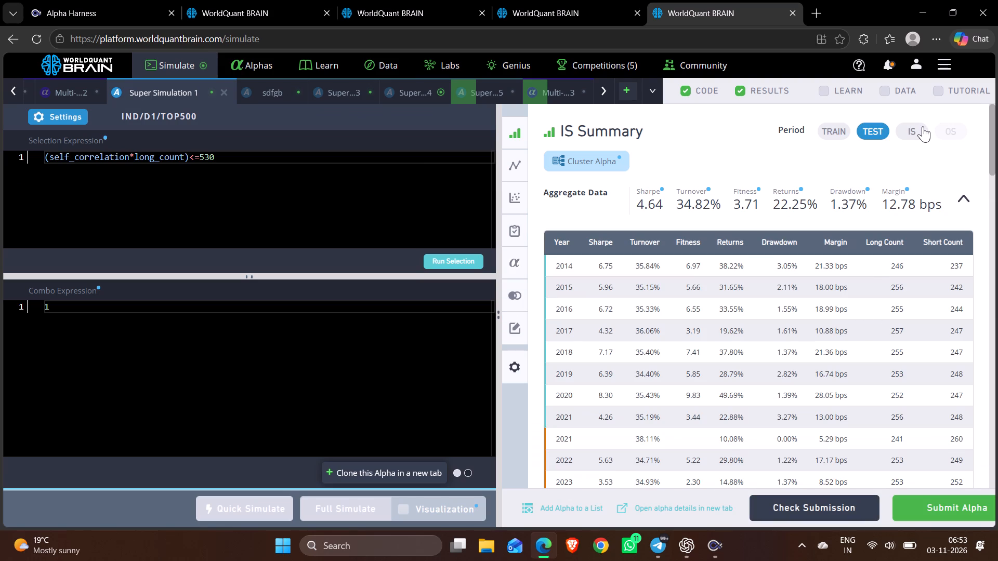
{"action": "left_click", "coordinate": [923, 126]}
{"action": "scroll", "coordinate": [872, 268], "scroll_direction": "down", "scroll_amount": 9}
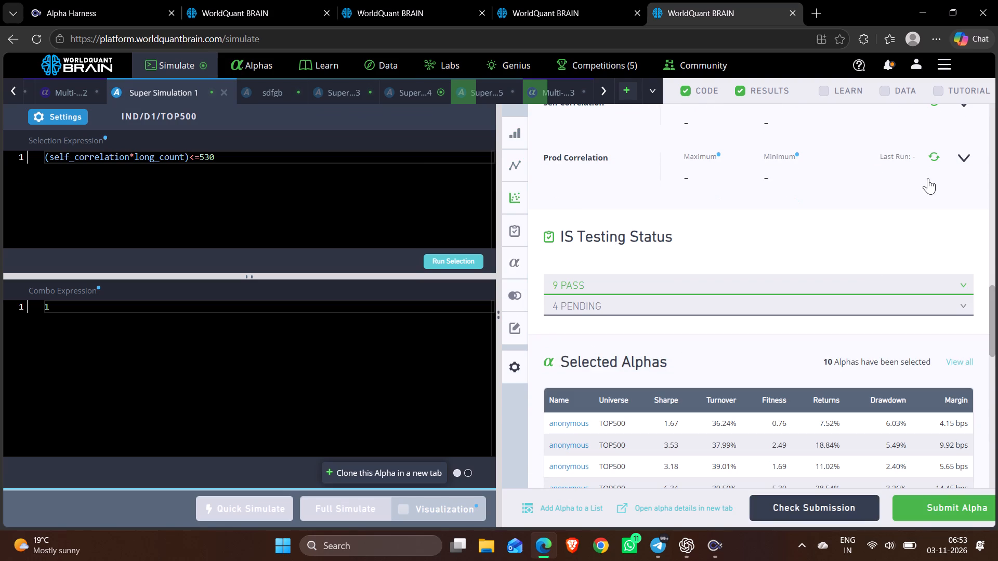
{"action": "left_click", "coordinate": [970, 156]}
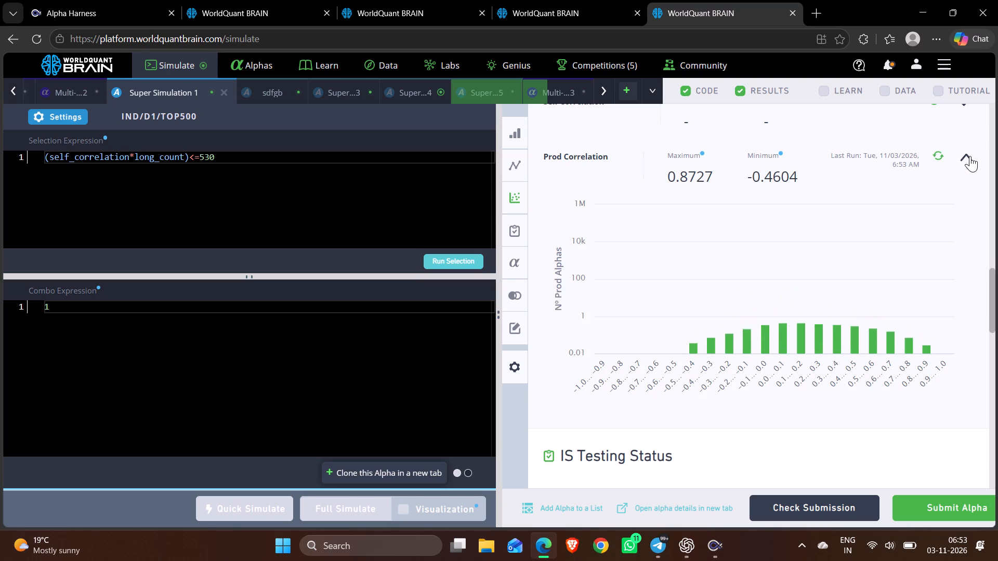
Review Super Simulation 1's settings, including the neutralization options, and apply them.
{"action": "left_click", "coordinate": [41, 115]}
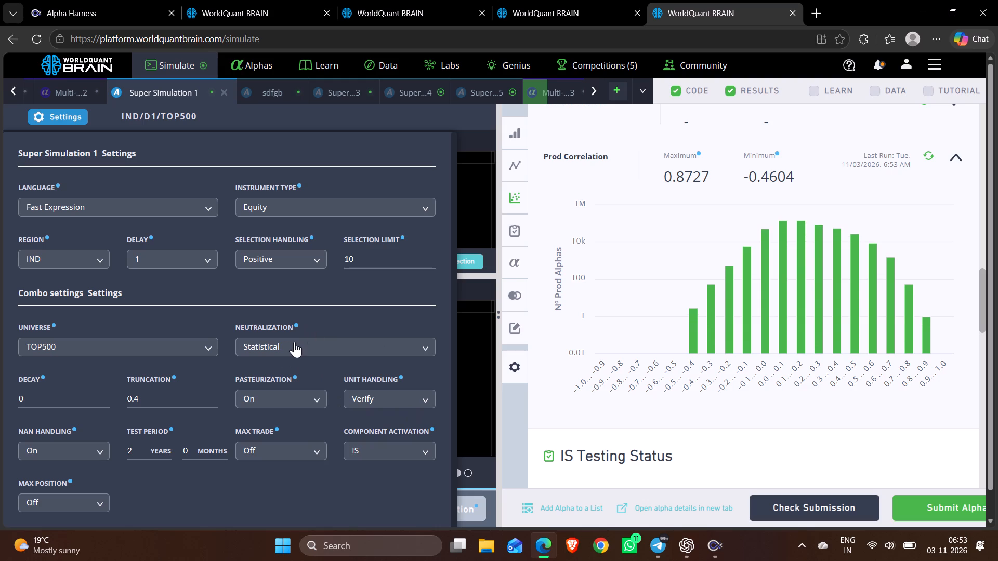
{"action": "left_click", "coordinate": [294, 342]}
{"action": "left_click", "coordinate": [294, 342]}
{"action": "scroll", "coordinate": [318, 393], "scroll_direction": "down", "scroll_amount": 4}
{"action": "left_click", "coordinate": [337, 517]}
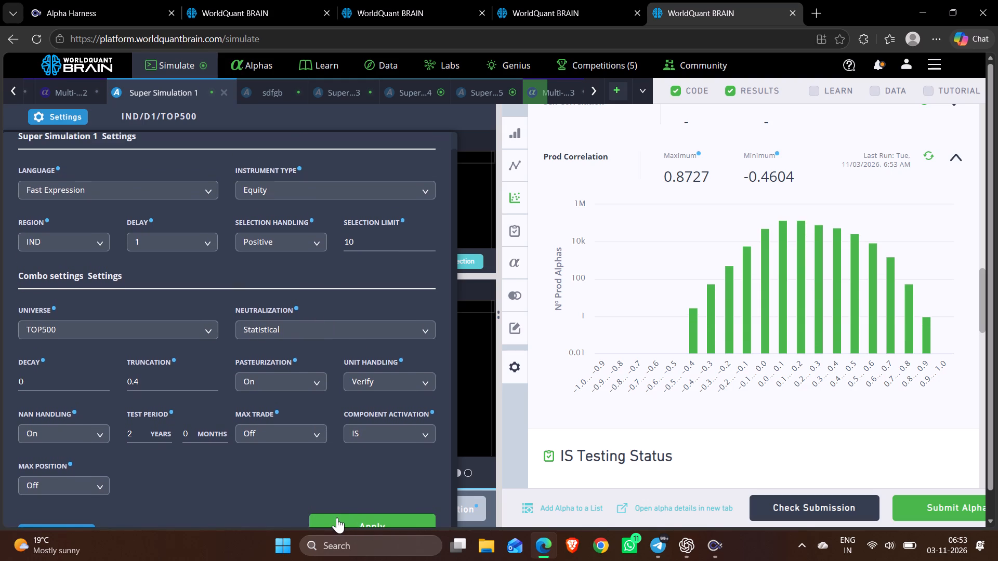
Replace Super Simulation 1's combo expression with combo_a(alpha, nlength = 250, mode = 'algo1') and run a full simulation.
{"action": "triple_click", "coordinate": [160, 364]}
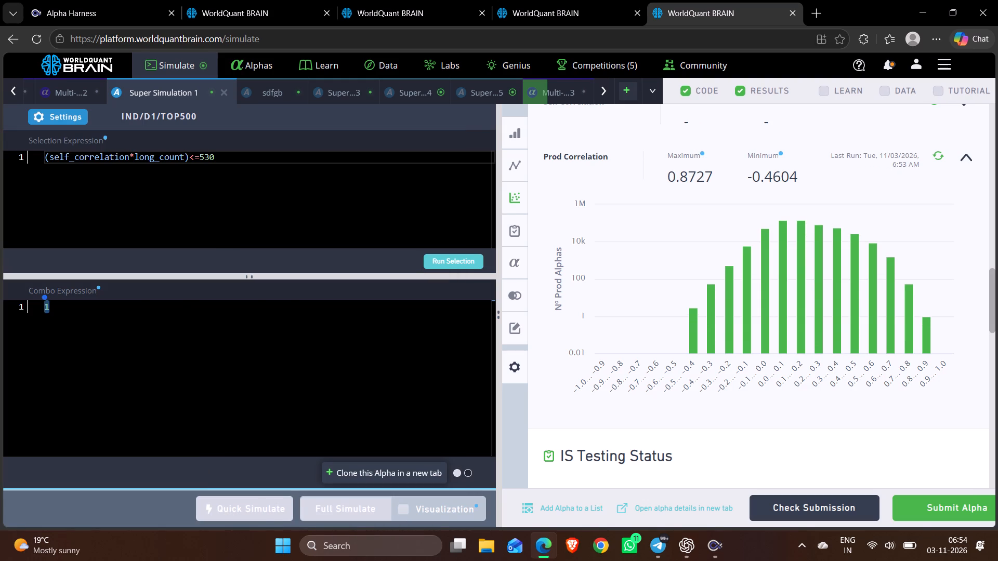
{"action": "key", "text": "ctrl+v"}
{"action": "left_click", "coordinate": [338, 503]}
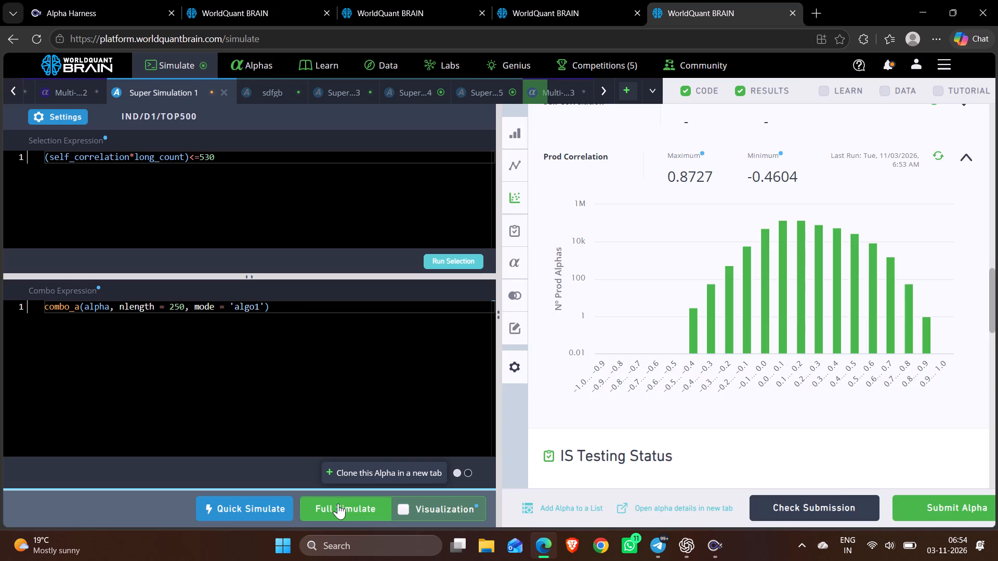
Examine Super Simulation 4's test period, PnL chart and IS summary, and run its Prod Correlation check.
{"action": "left_click", "coordinate": [414, 90]}
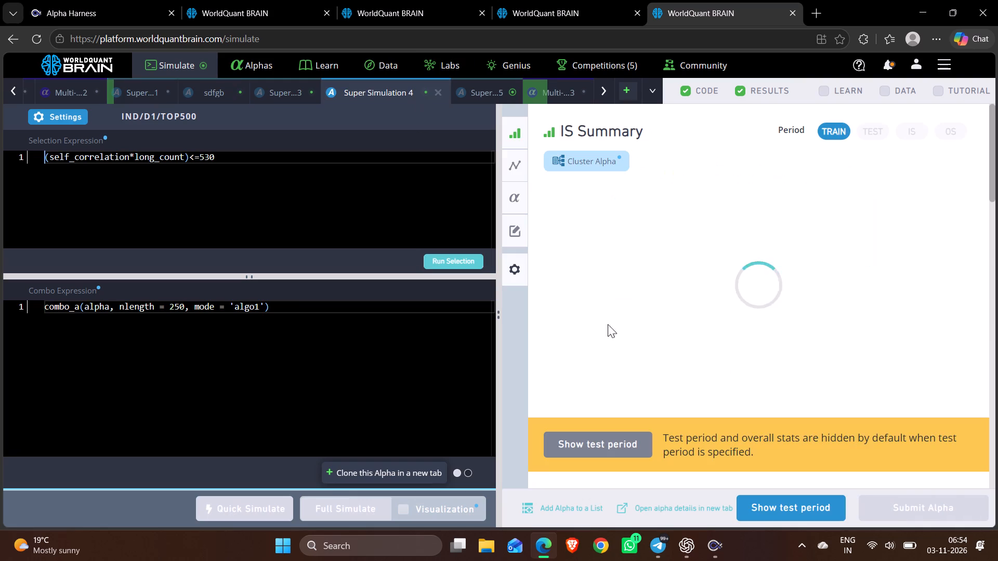
{"action": "double_click", "coordinate": [797, 507]}
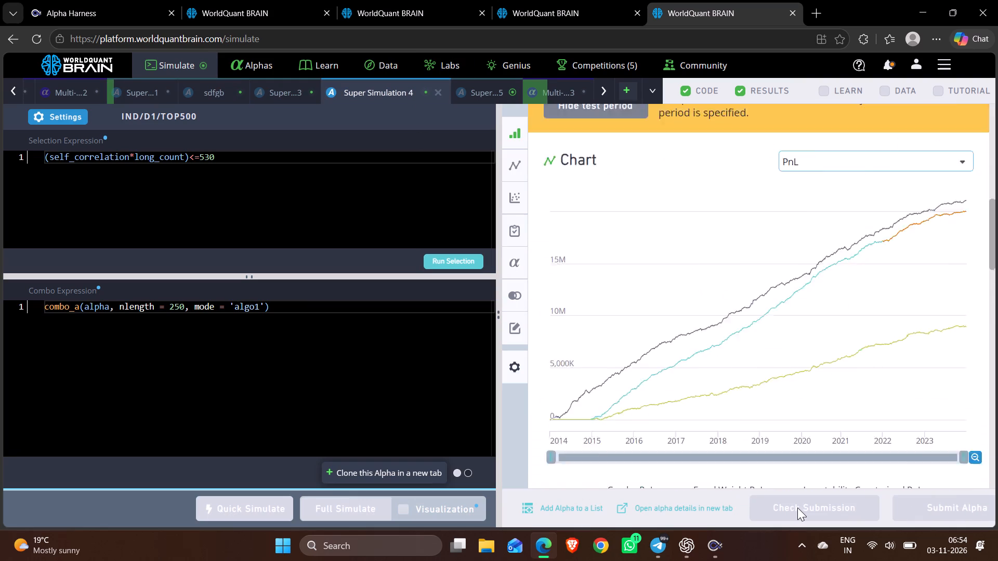
{"action": "scroll", "coordinate": [878, 217], "scroll_direction": "up", "scroll_amount": 6}
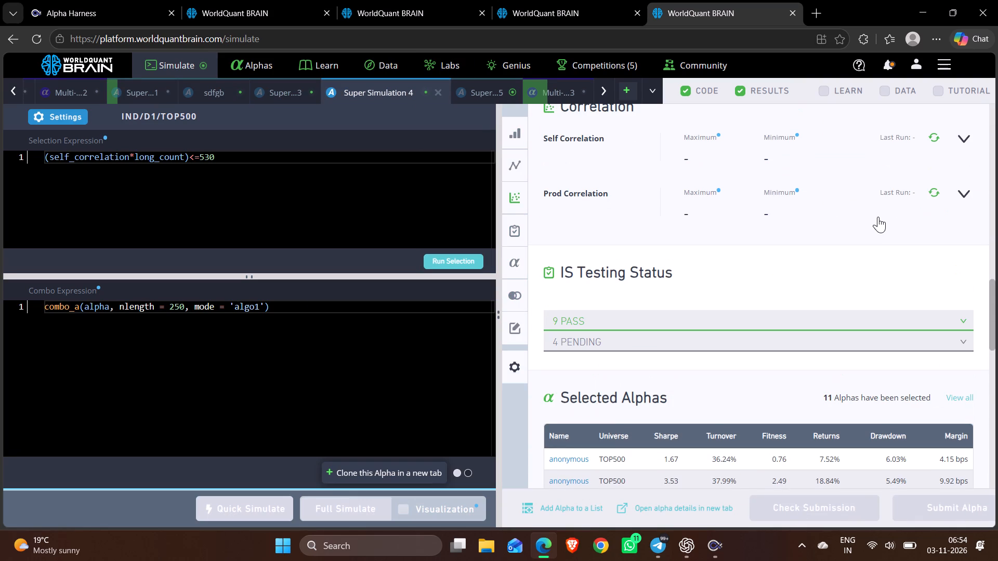
{"action": "left_click", "coordinate": [966, 189]}
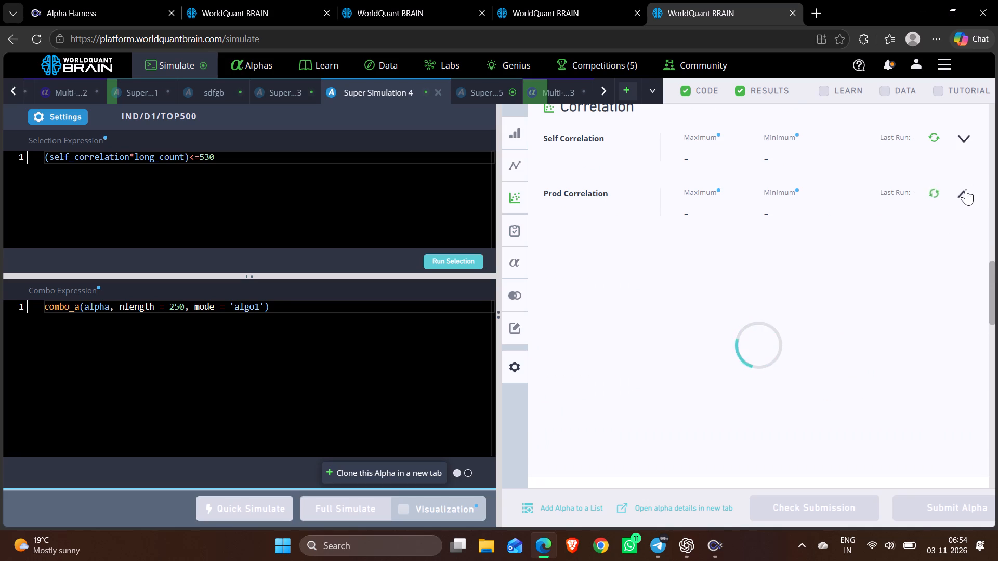
{"action": "scroll", "coordinate": [804, 165], "scroll_direction": "right", "scroll_amount": 1}
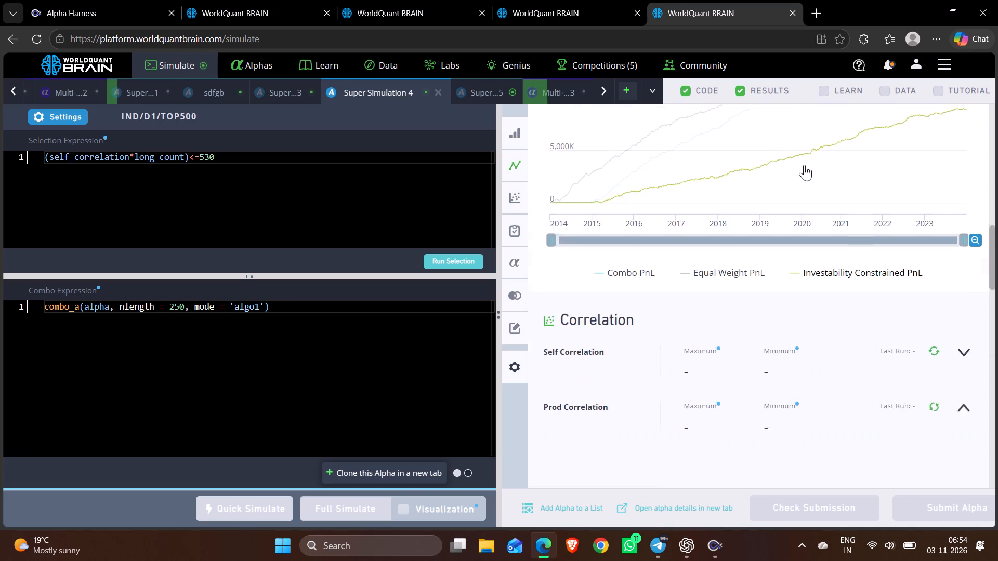
{"action": "scroll", "coordinate": [804, 165], "scroll_direction": "right", "scroll_amount": 1}
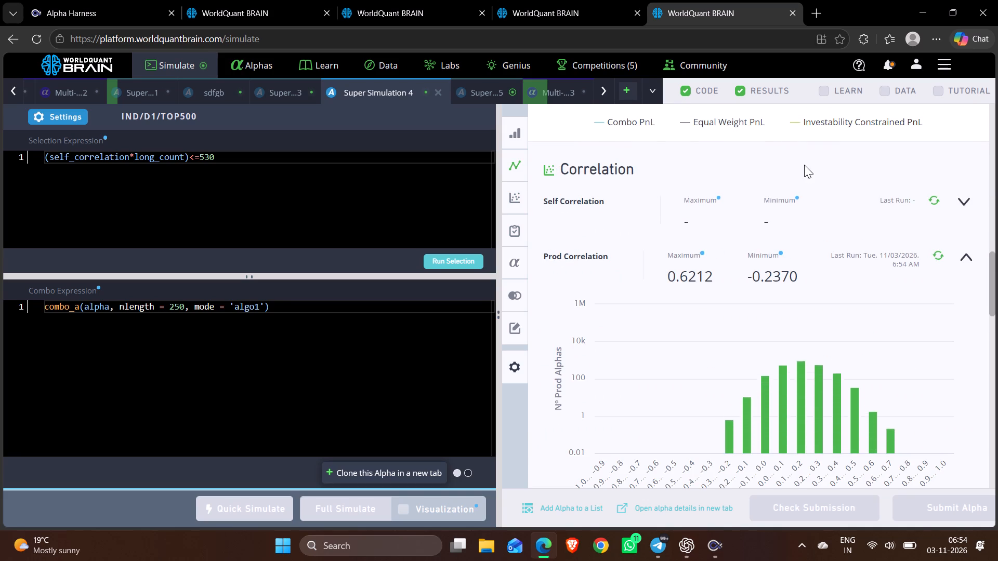
{"action": "scroll", "coordinate": [804, 165], "scroll_direction": "up", "scroll_amount": 10}
{"action": "left_click", "coordinate": [905, 127]}
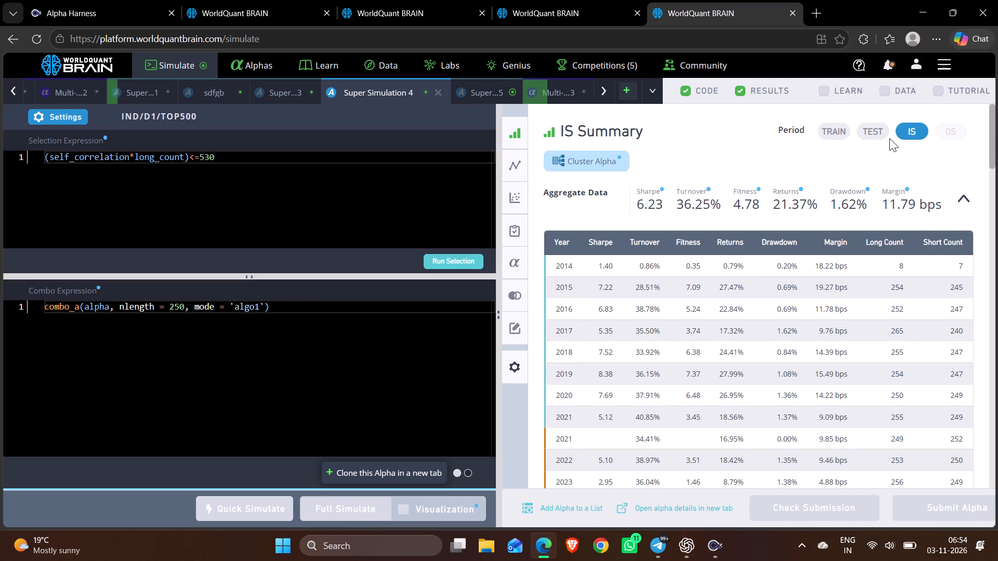
Examine Super Simulation 5's test period results and IS period summary.
{"action": "left_click", "coordinate": [467, 90]}
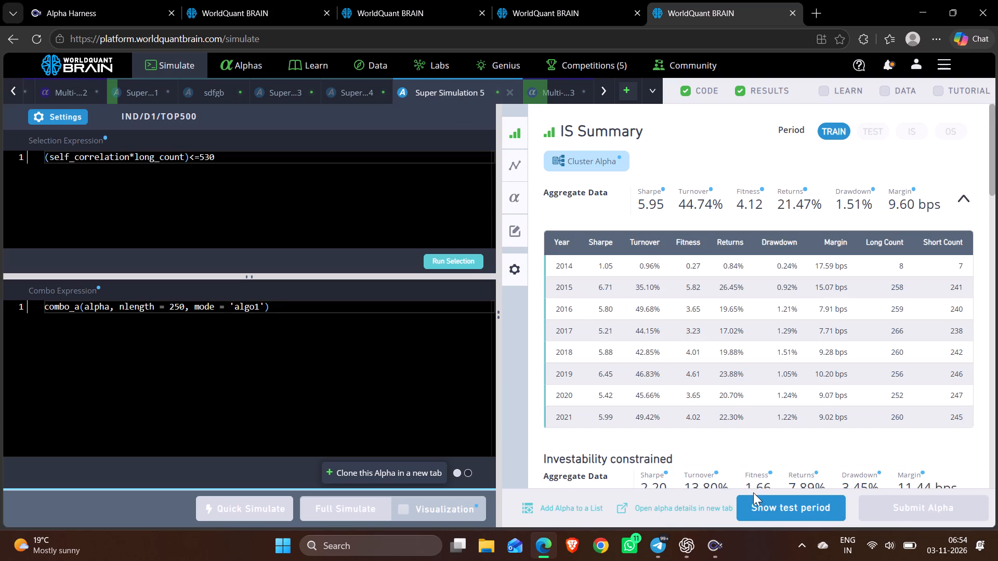
{"action": "left_click", "coordinate": [761, 501]}
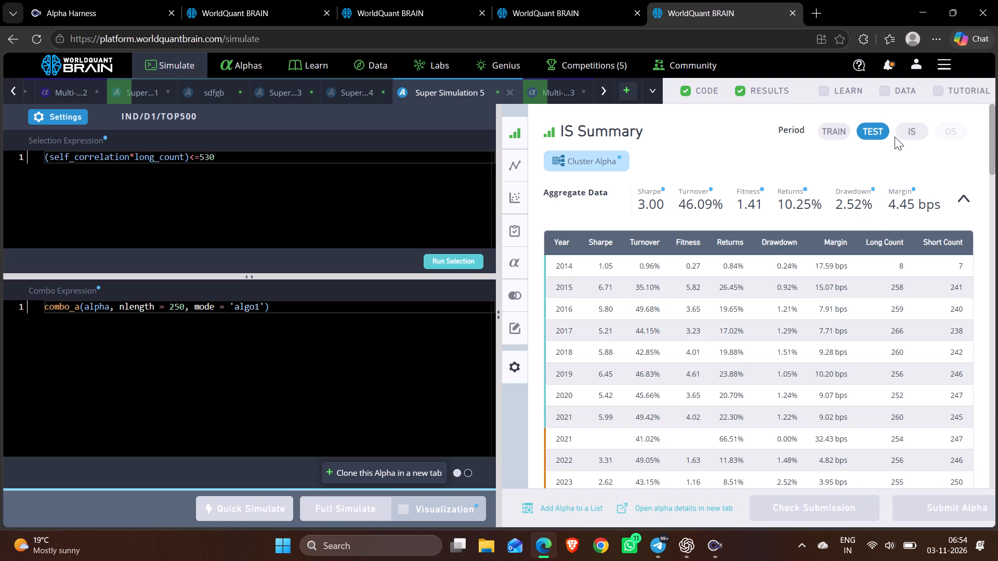
{"action": "left_click", "coordinate": [895, 137]}
{"action": "left_click", "coordinate": [915, 127]}
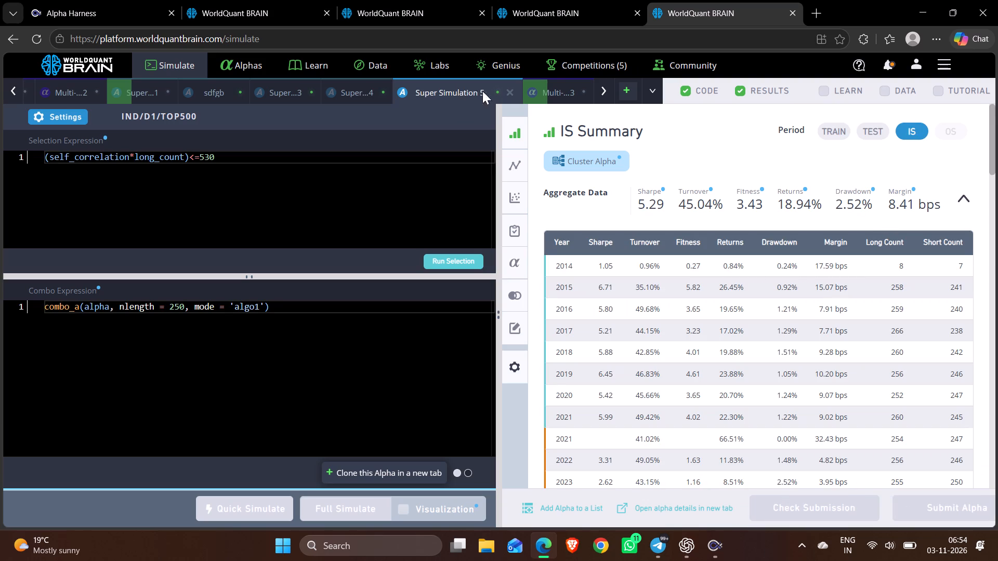
{"action": "left_click", "coordinate": [350, 92]}
{"action": "key", "text": "shift+s"}
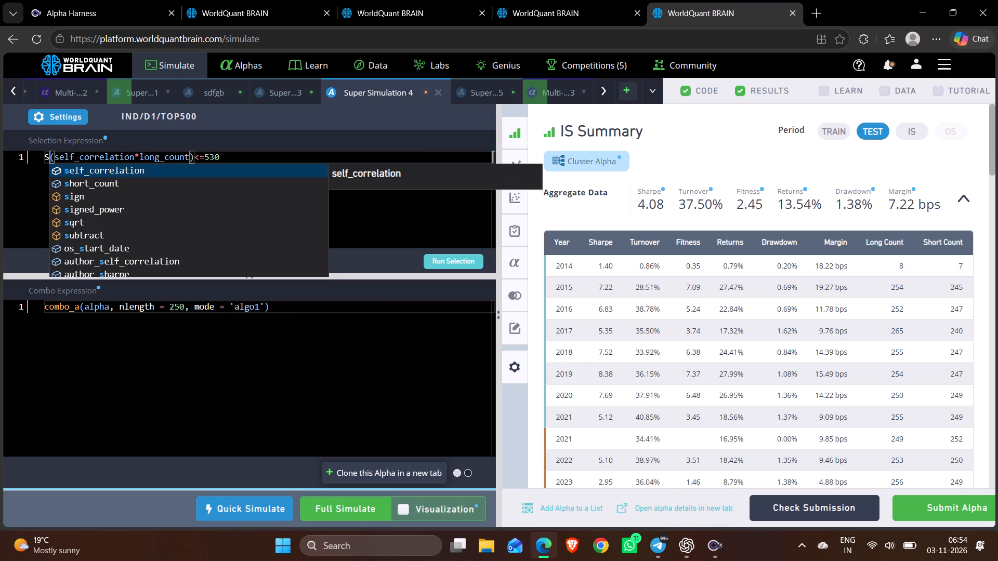
{"action": "key", "text": "BackSpace"}
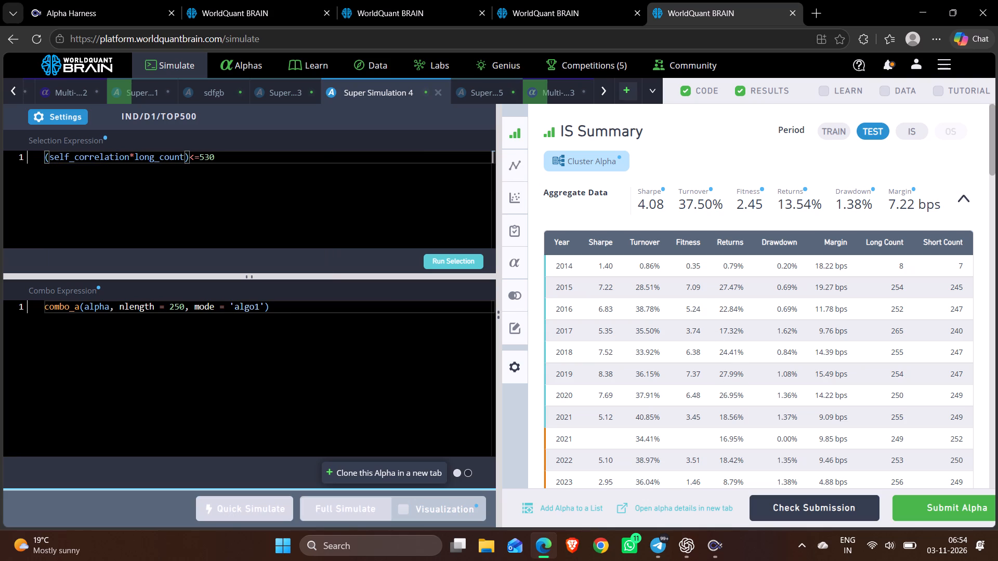
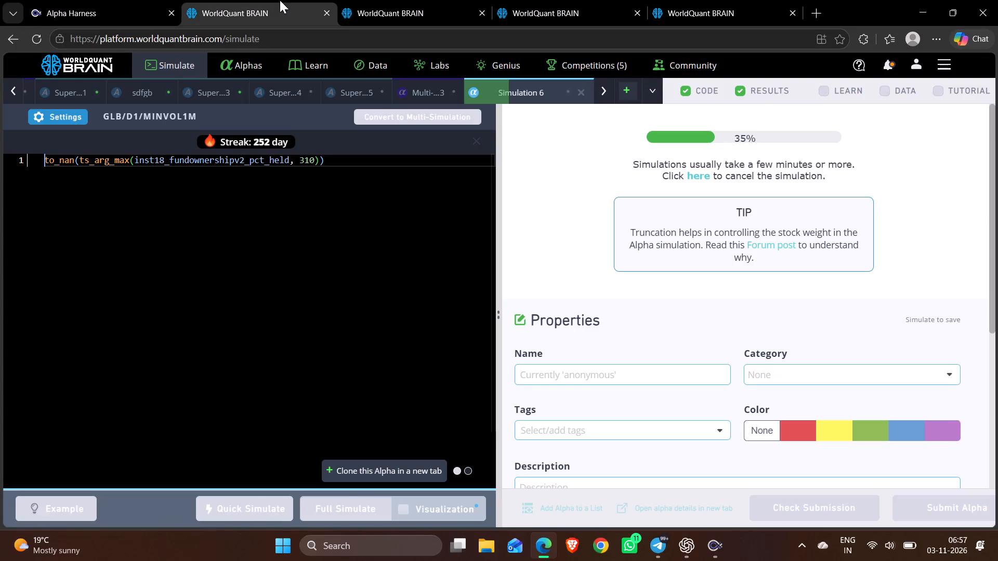
{"action": "left_click", "coordinate": [380, 0]}
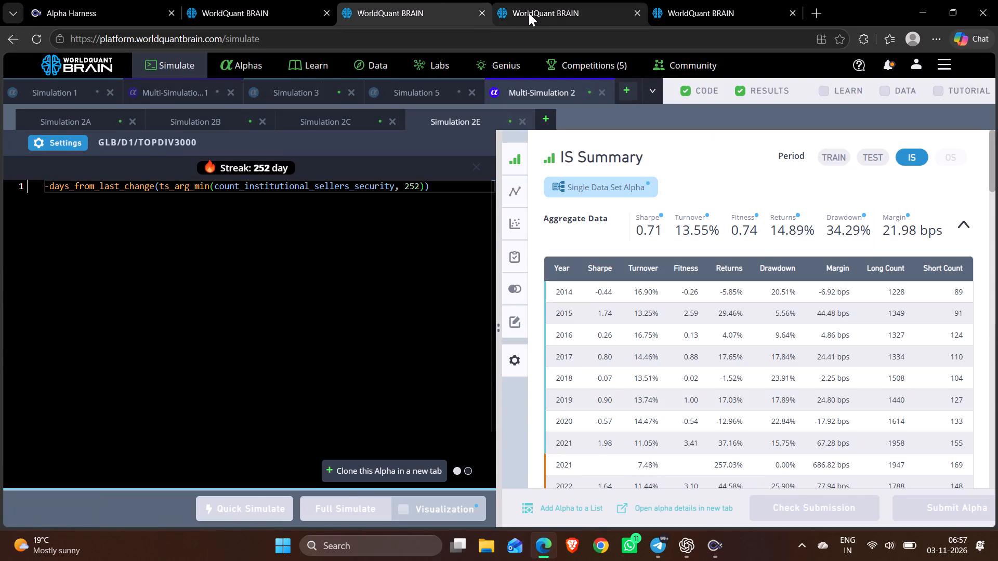
{"action": "left_click", "coordinate": [530, 13]}
{"action": "left_click_drag", "start_coordinate": [530, 13], "coordinate": [395, 0]}
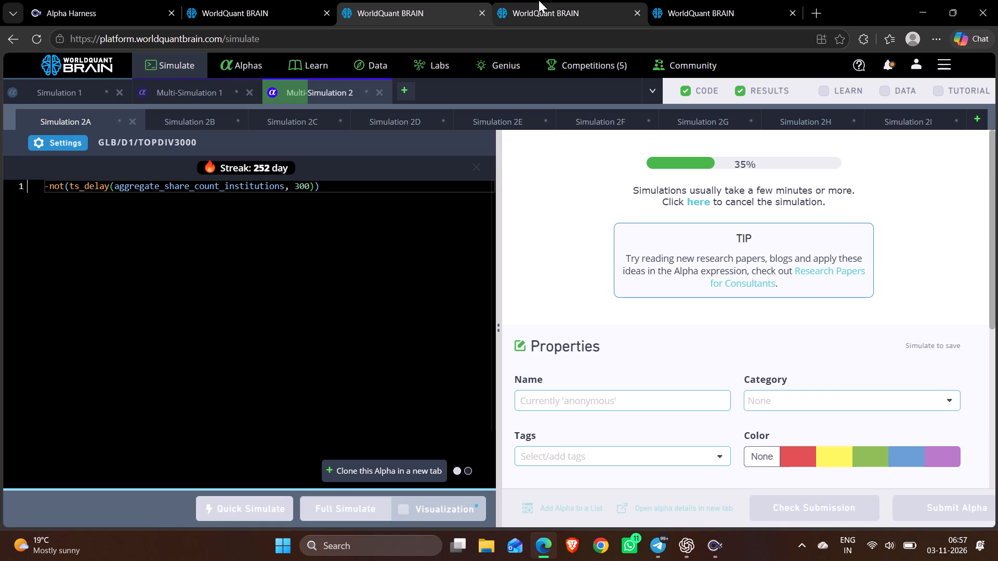
Open the unsubmitted alphas list and show the test period for alpha ZYQEYz30.
{"action": "left_click", "coordinate": [253, 67]}
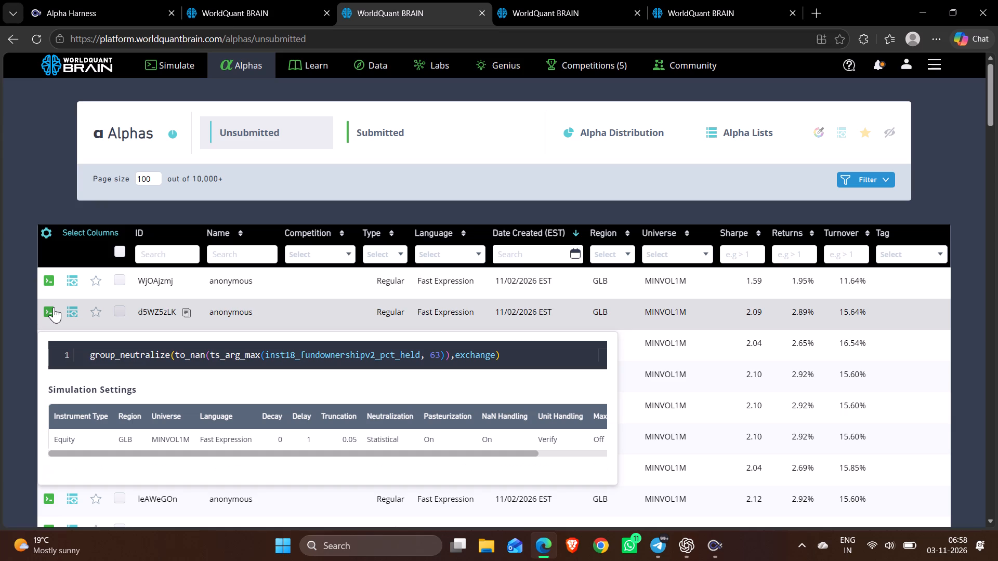
{"action": "scroll", "coordinate": [456, 450], "scroll_direction": "down", "scroll_amount": 1}
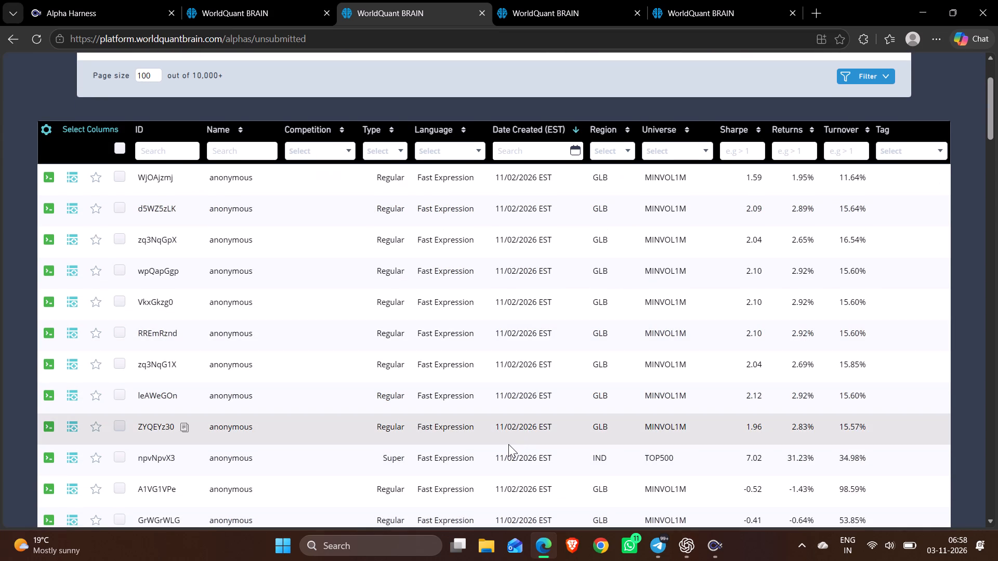
{"action": "left_click", "coordinate": [505, 431]}
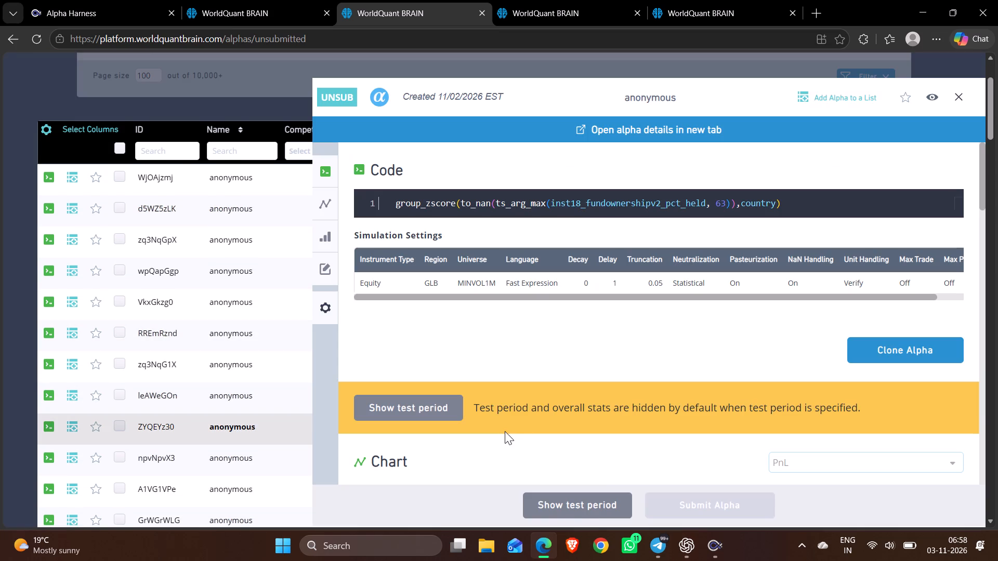
{"action": "left_click", "coordinate": [564, 513]}
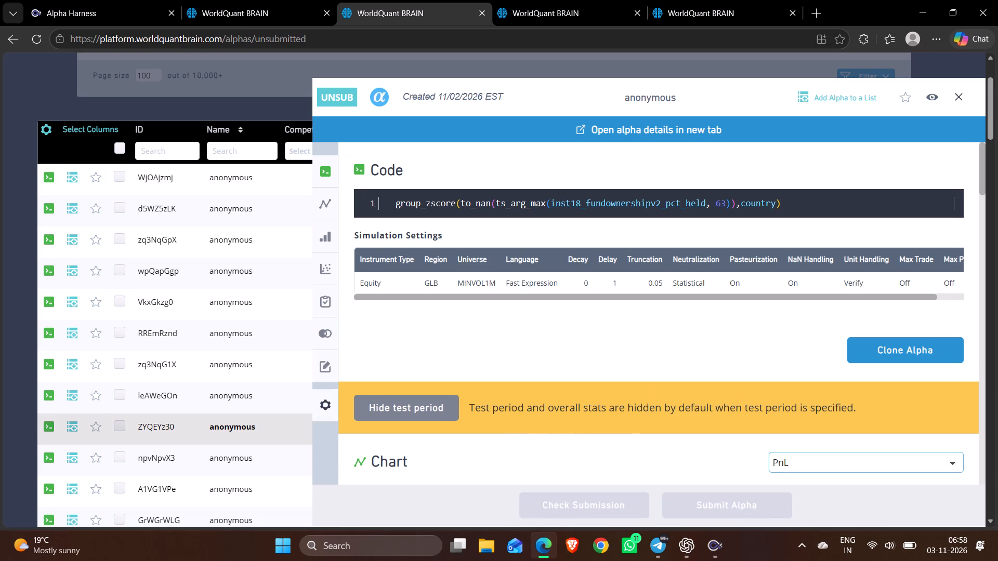
Open alpha leAWeGOn, show its test period and expand the failed checks in its IS testing status.
{"action": "left_click", "coordinate": [260, 388]}
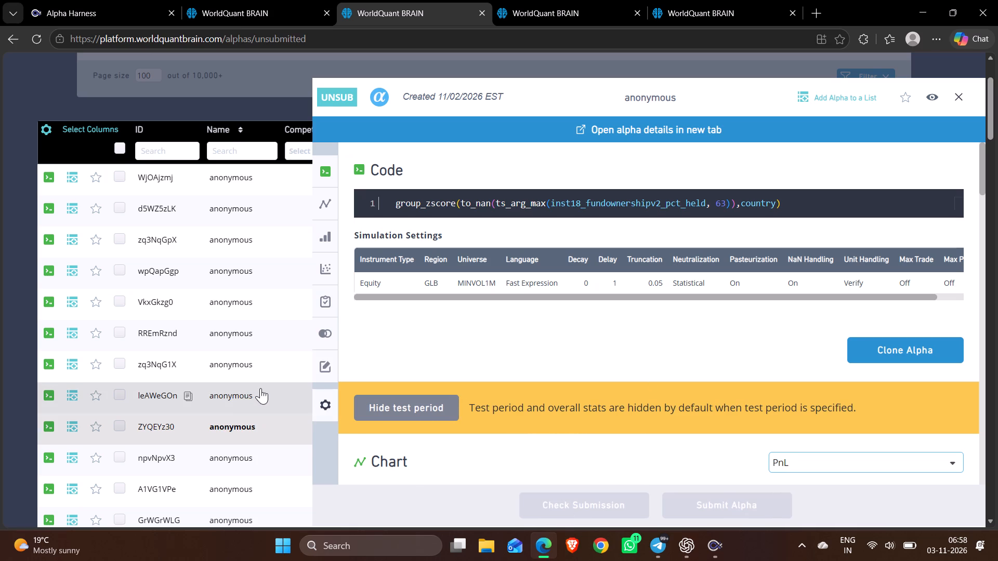
{"action": "left_click", "coordinate": [556, 499]}
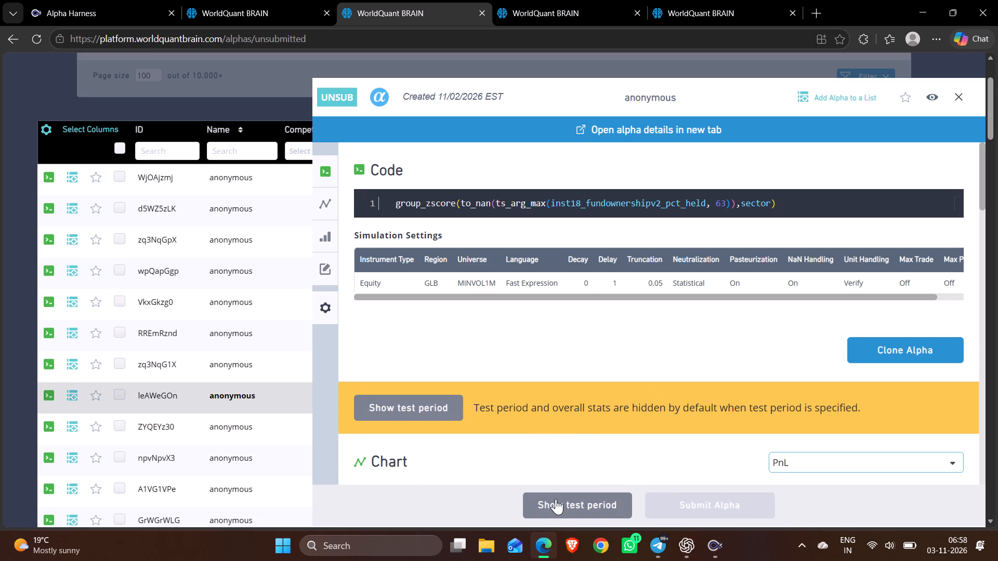
{"action": "scroll", "coordinate": [578, 435], "scroll_direction": "down", "scroll_amount": 11}
{"action": "scroll", "coordinate": [578, 435], "scroll_direction": "up", "scroll_amount": 1}
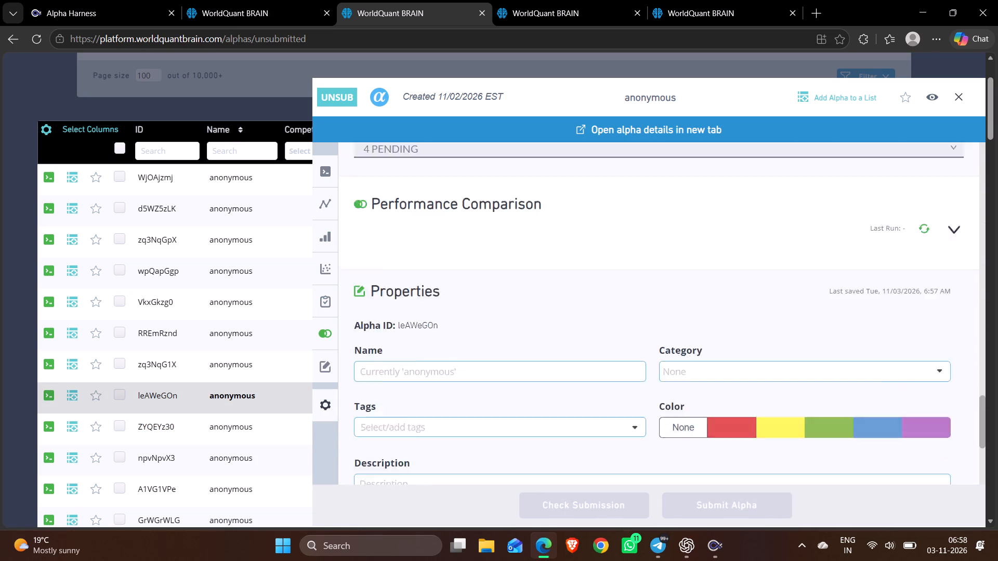
{"action": "scroll", "coordinate": [578, 435], "scroll_direction": "up", "scroll_amount": 1}
{"action": "left_click", "coordinate": [482, 281]}
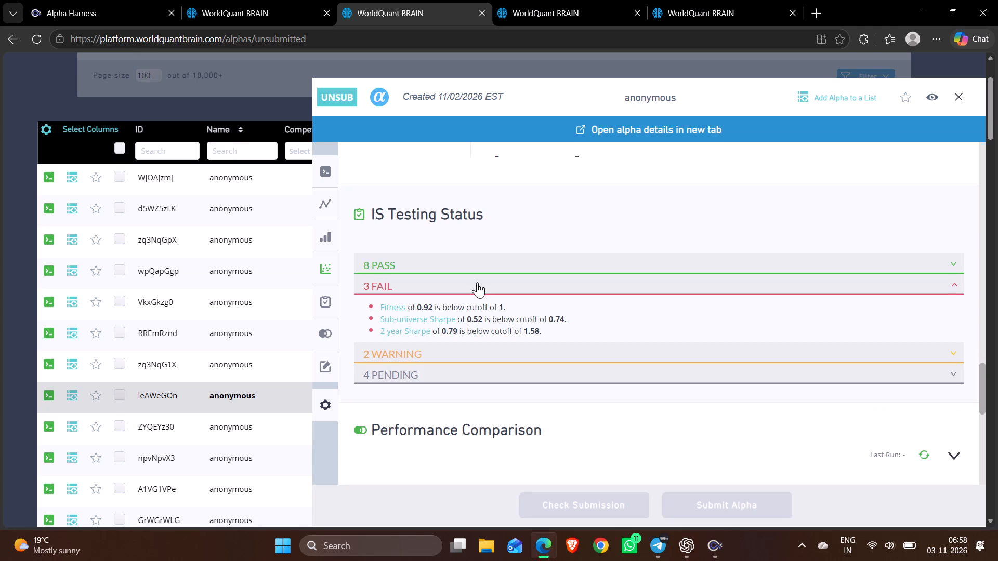
Show the test period for alphas zq3NqG1X and RREmRznd, expanding the failed IS checks of zq3NqG1X.
{"action": "left_click", "coordinate": [236, 369]}
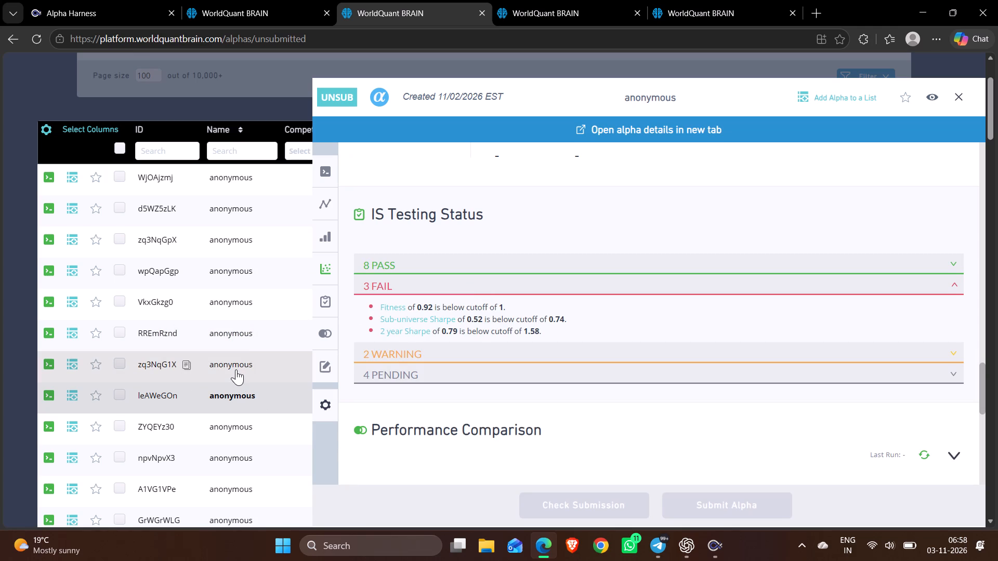
{"action": "left_click", "coordinate": [622, 507]}
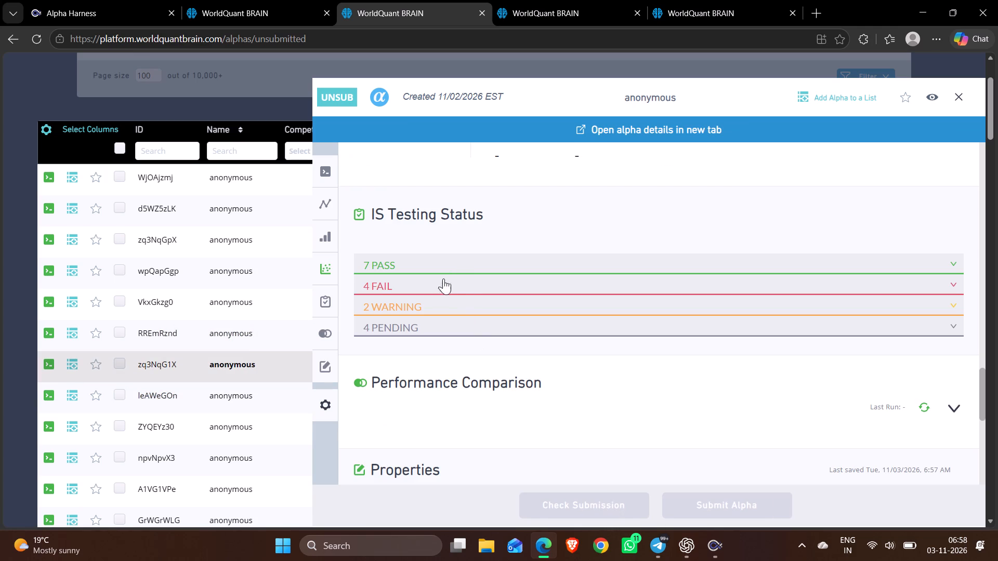
{"action": "left_click", "coordinate": [437, 286]}
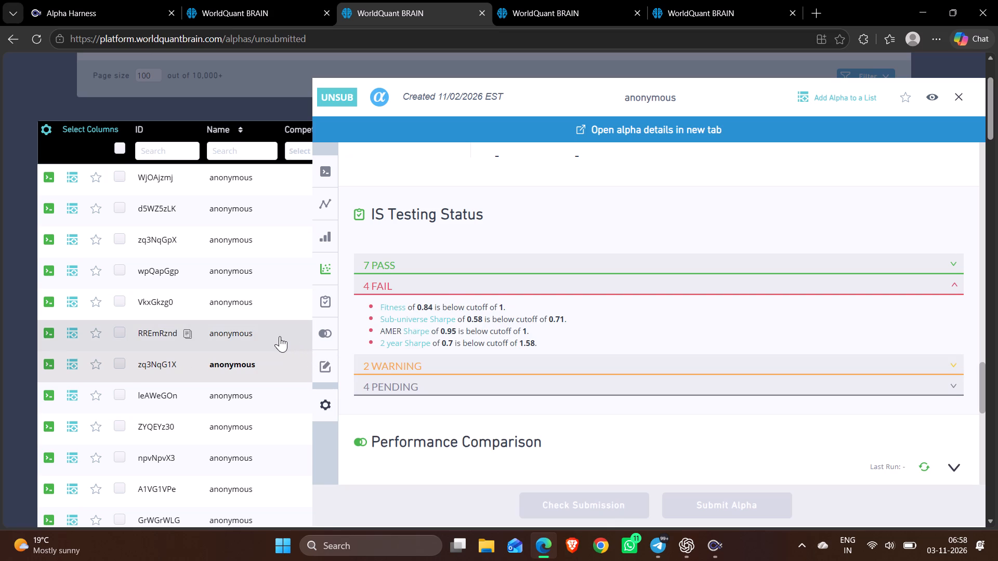
{"action": "left_click", "coordinate": [280, 336]}
{"action": "left_click", "coordinate": [566, 503]}
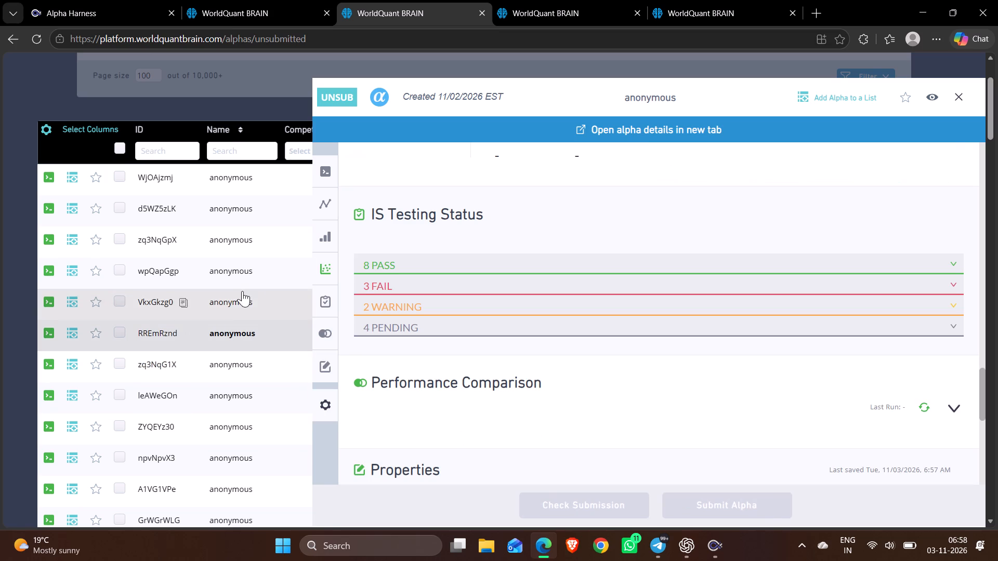
Show the test period for alphas VkxGkzg0 and wpQapGgp, expanding the failed IS checks of wpQapGgp.
{"action": "left_click", "coordinate": [237, 296]}
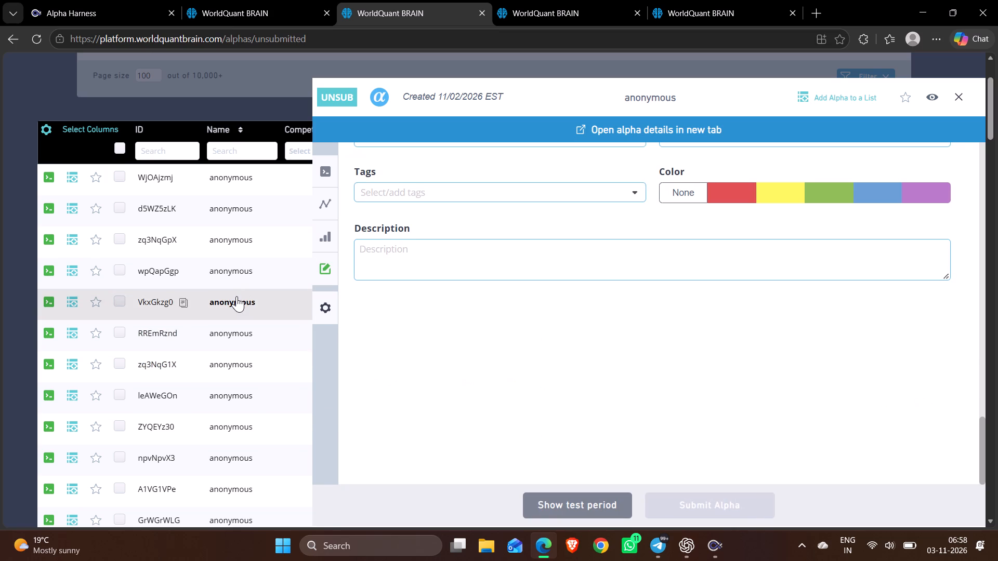
{"action": "left_click", "coordinate": [556, 512]}
{"action": "left_click", "coordinate": [231, 272]}
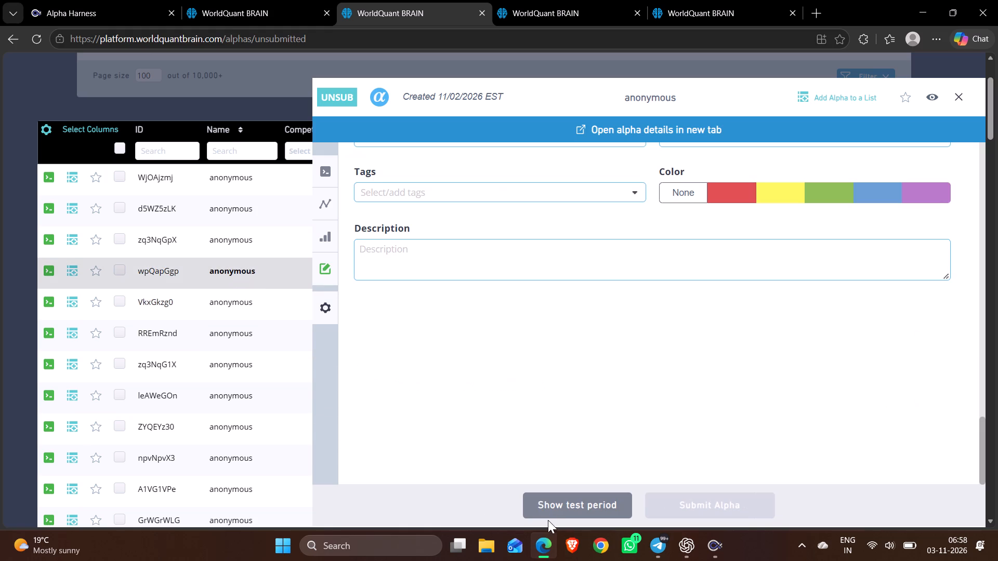
{"action": "left_click", "coordinate": [548, 520]}
{"action": "left_click", "coordinate": [561, 513]}
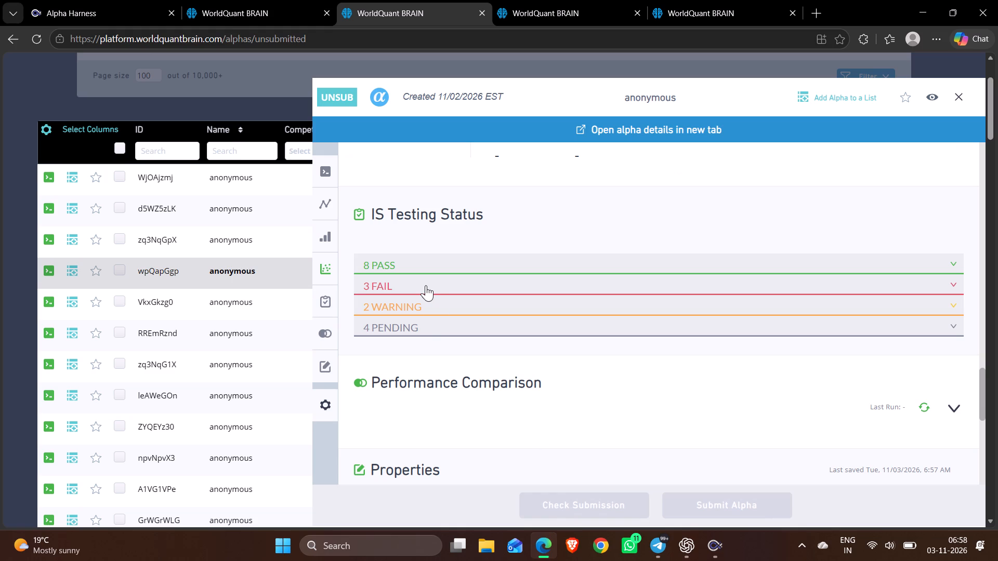
{"action": "left_click", "coordinate": [426, 285]}
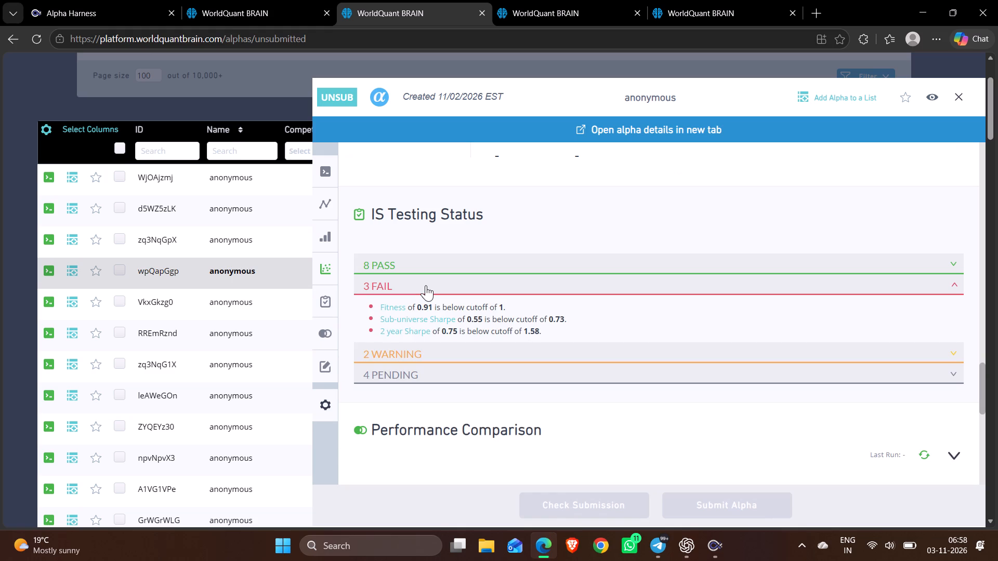
Show the test period for alphas zq3NqGpX and d5WZ5zLK, expanding the failed IS checks of d5WZ5zLK.
{"action": "left_click", "coordinate": [239, 245]}
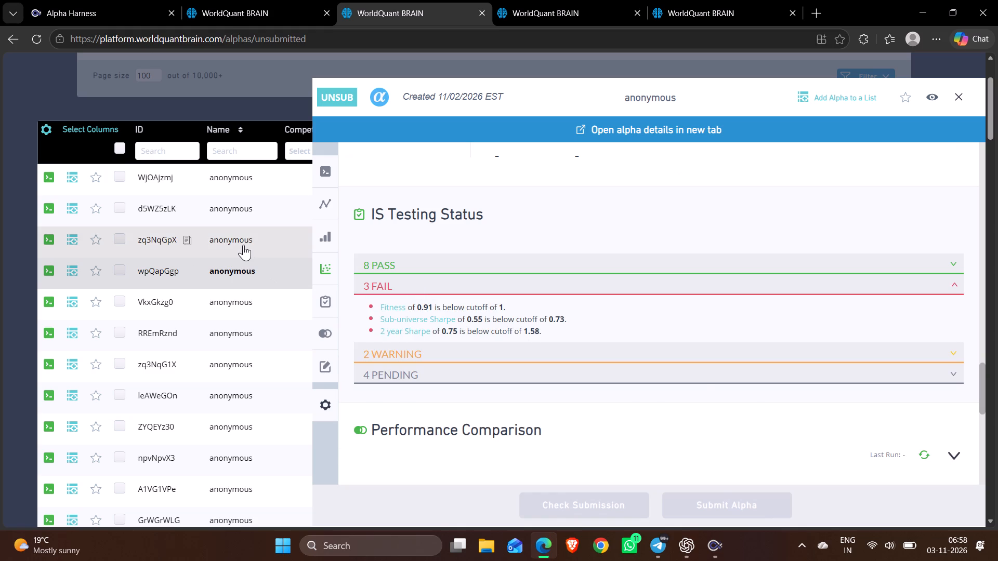
{"action": "left_click", "coordinate": [610, 509]}
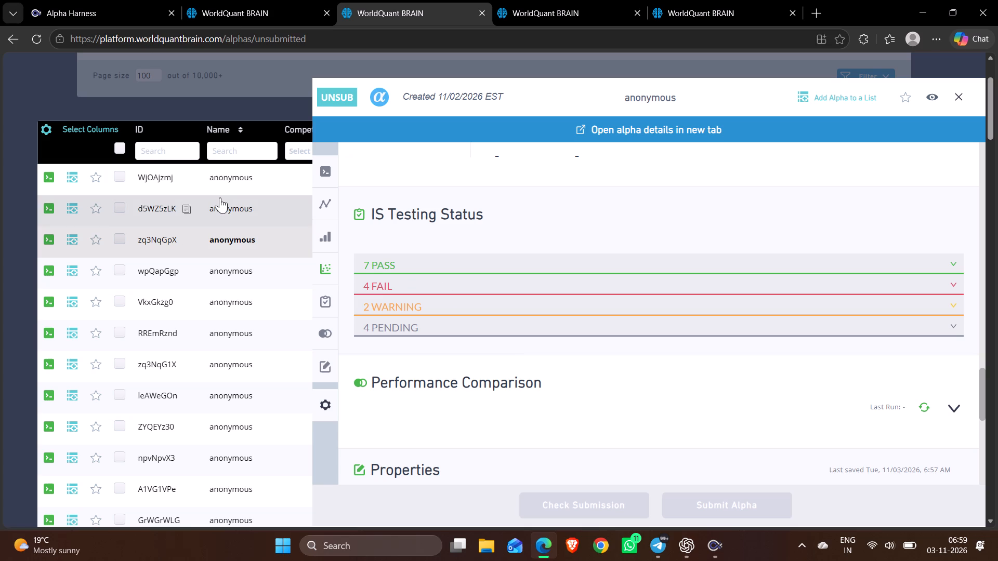
{"action": "left_click", "coordinate": [220, 197]}
{"action": "left_click", "coordinate": [564, 517]}
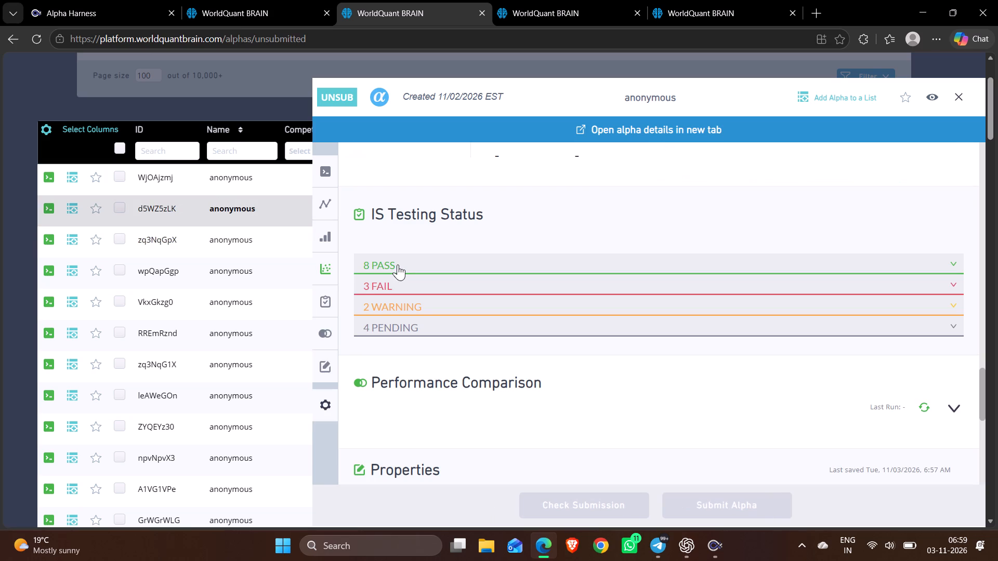
{"action": "left_click", "coordinate": [372, 292]}
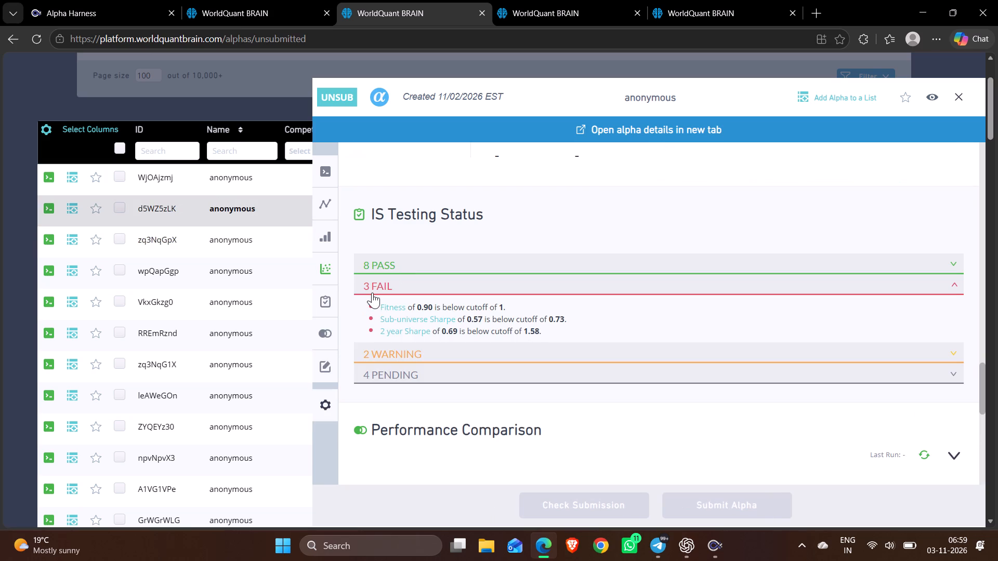
Show the test period for alphas WjOAjzmj and leAWeGOn, expanding the failed IS checks of both.
{"action": "left_click", "coordinate": [219, 184]}
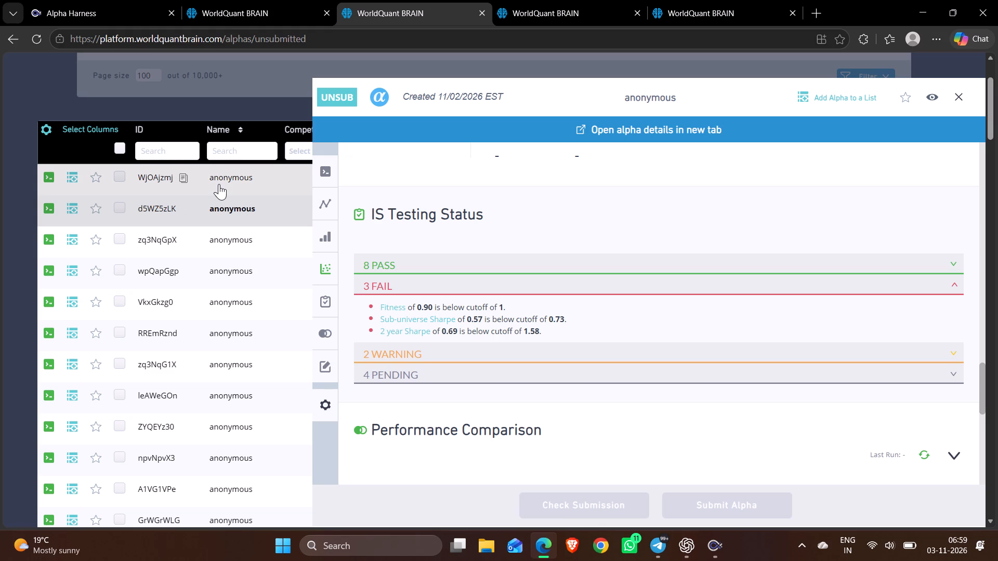
{"action": "left_click", "coordinate": [564, 507]}
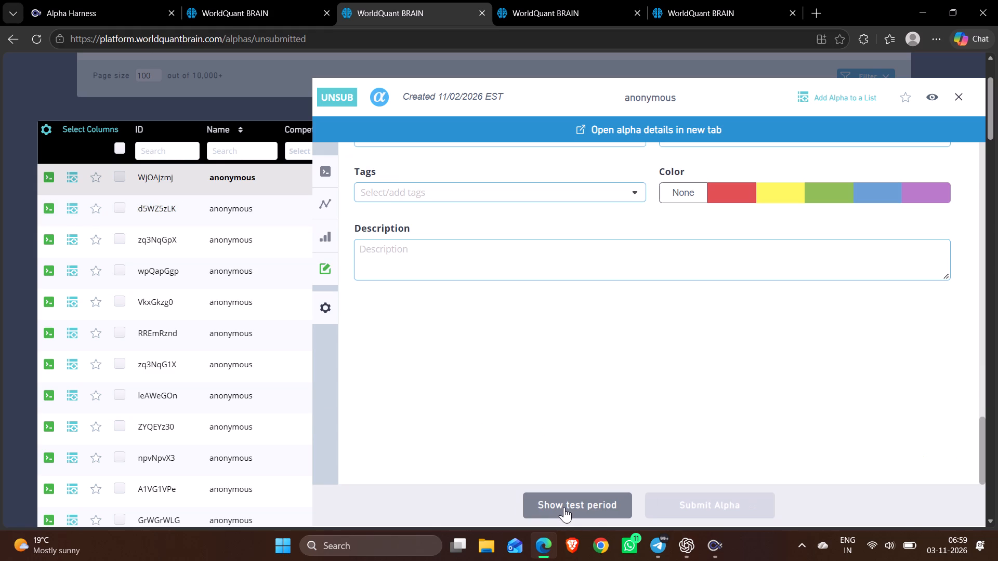
{"action": "left_click", "coordinate": [490, 283]}
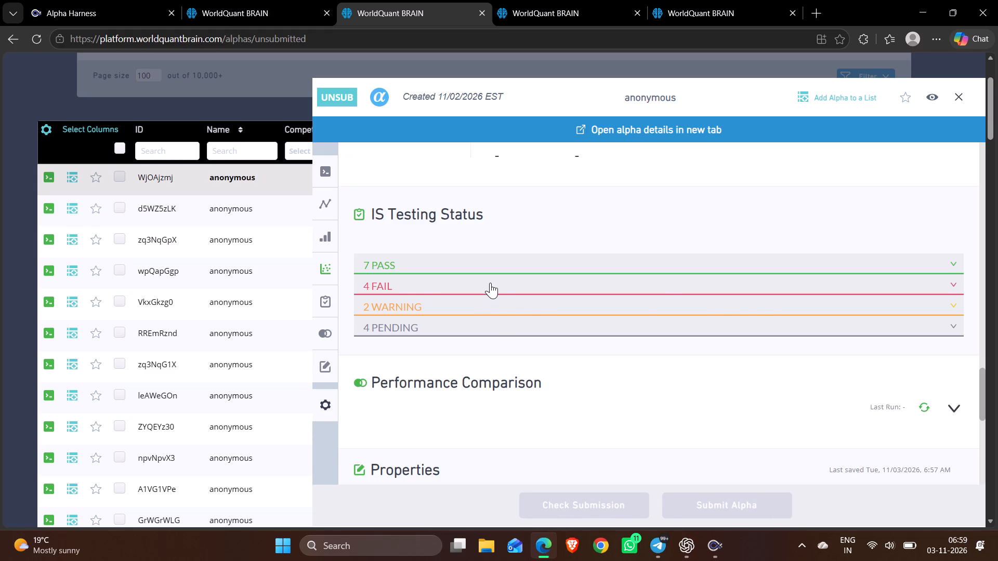
{"action": "left_click", "coordinate": [242, 385]}
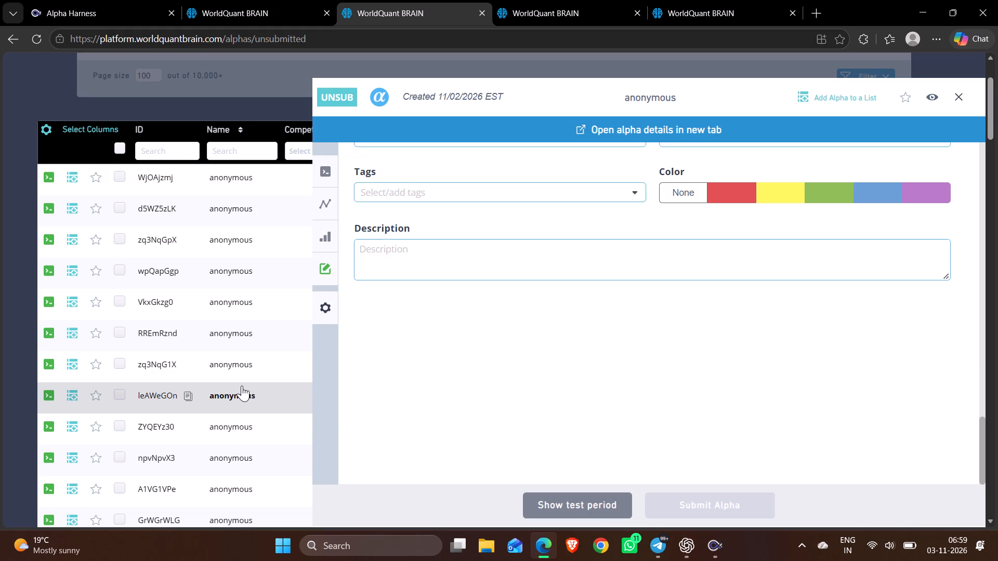
{"action": "left_click", "coordinate": [552, 499]}
{"action": "left_click", "coordinate": [444, 284]}
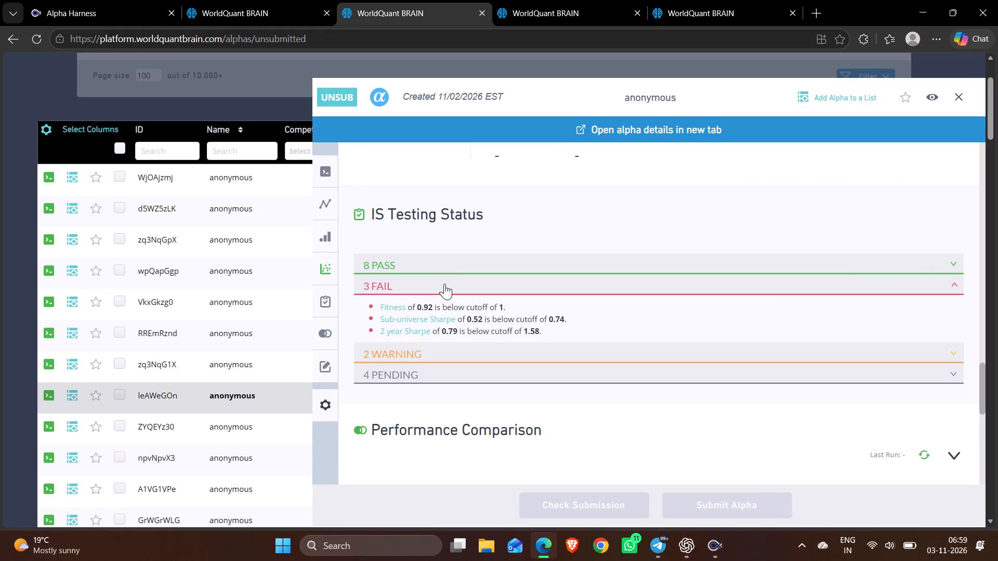
Show the test period for alphas zq3NqG1X and RREmRznd, expanding the failed IS checks of RREmRznd.
{"action": "left_click", "coordinate": [213, 360]}
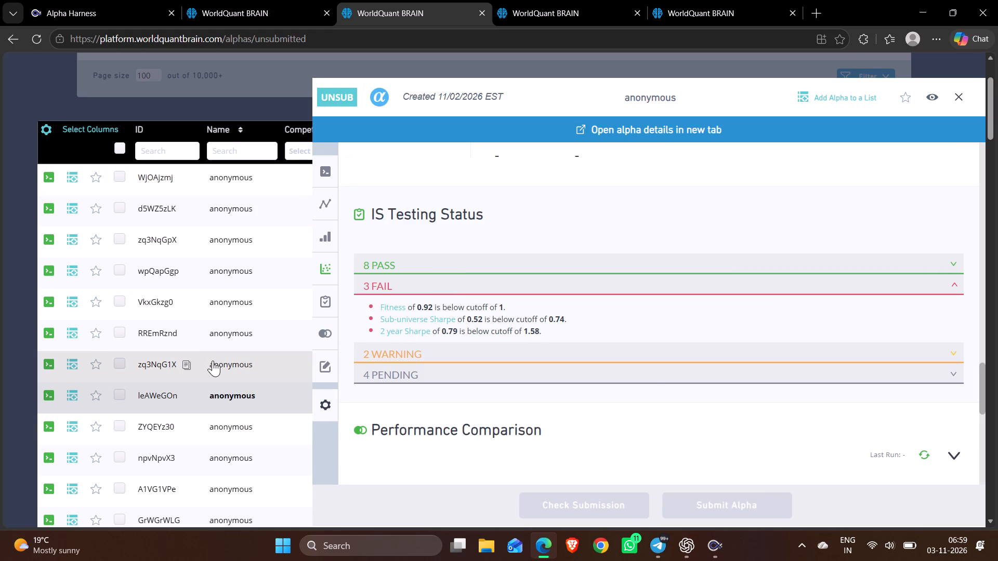
{"action": "left_click", "coordinate": [577, 515]}
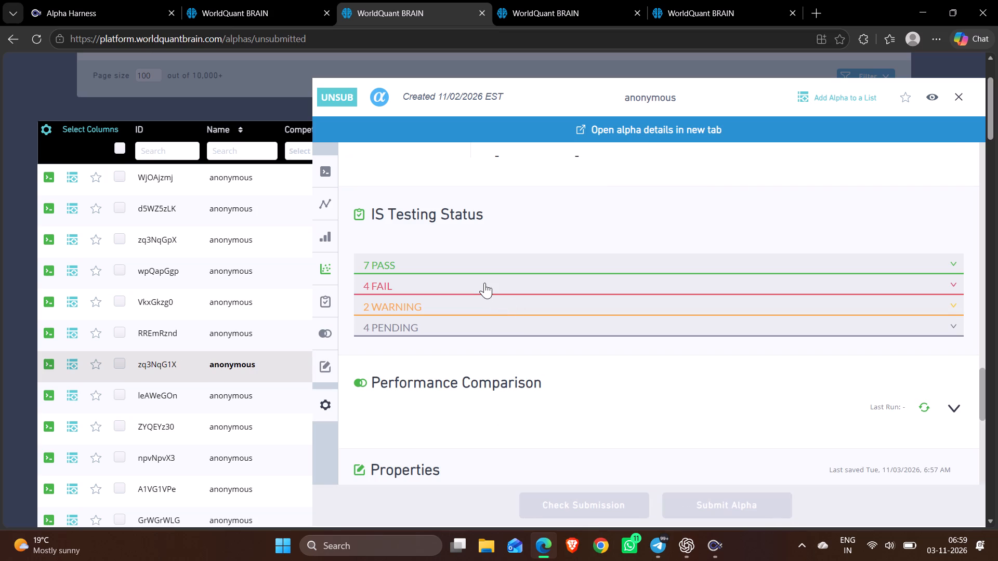
{"action": "left_click", "coordinate": [229, 330]}
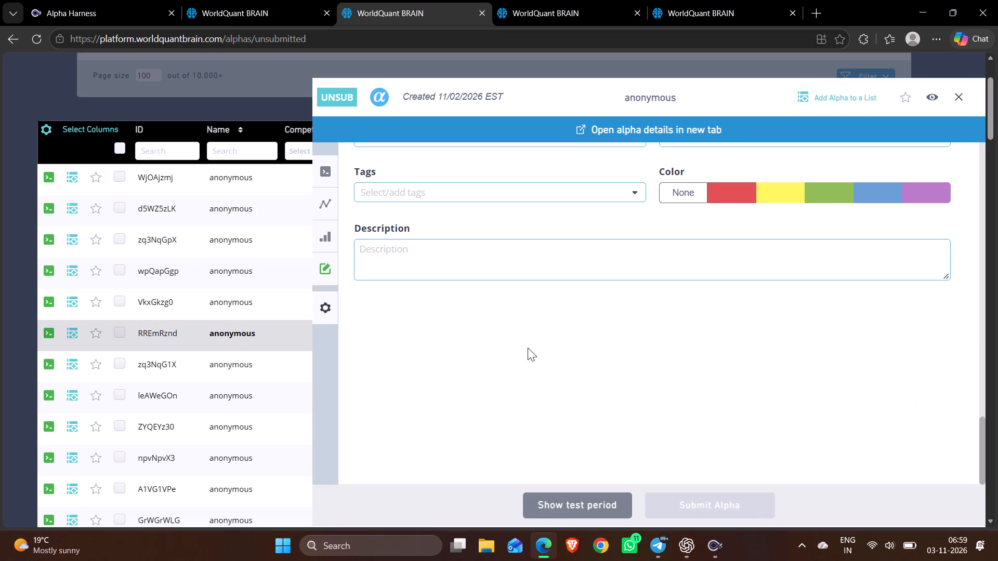
{"action": "left_click", "coordinate": [585, 500]}
{"action": "left_click", "coordinate": [462, 280]}
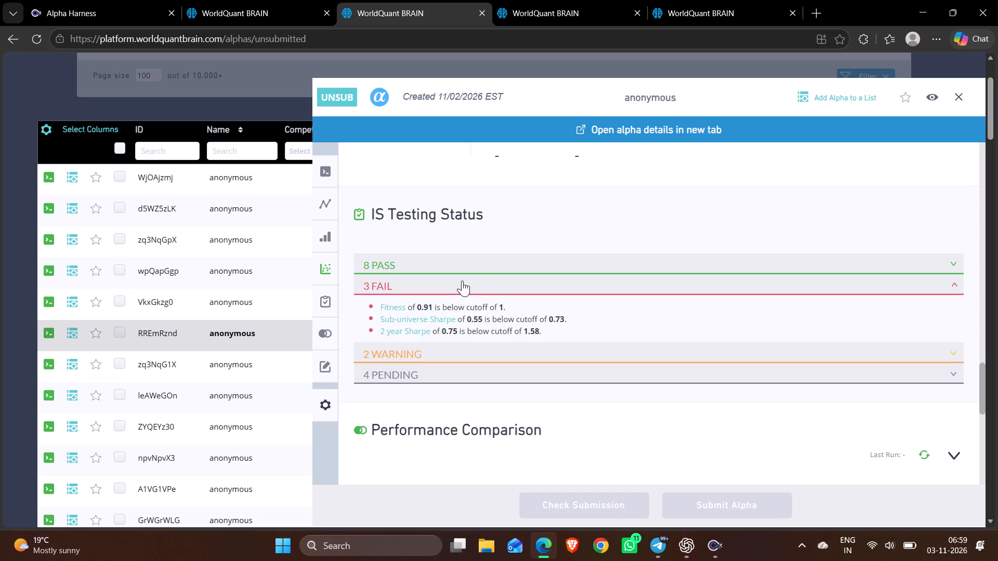
Show the test period for alpha VkxGkzg0 and expand the failed checks in its IS testing status.
{"action": "left_click", "coordinate": [251, 302]}
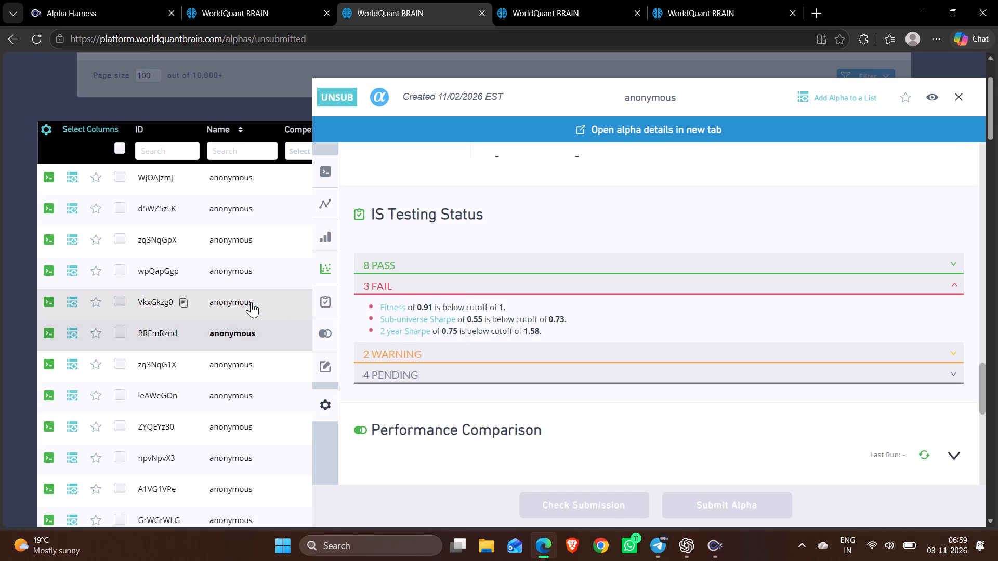
{"action": "left_click", "coordinate": [595, 498]}
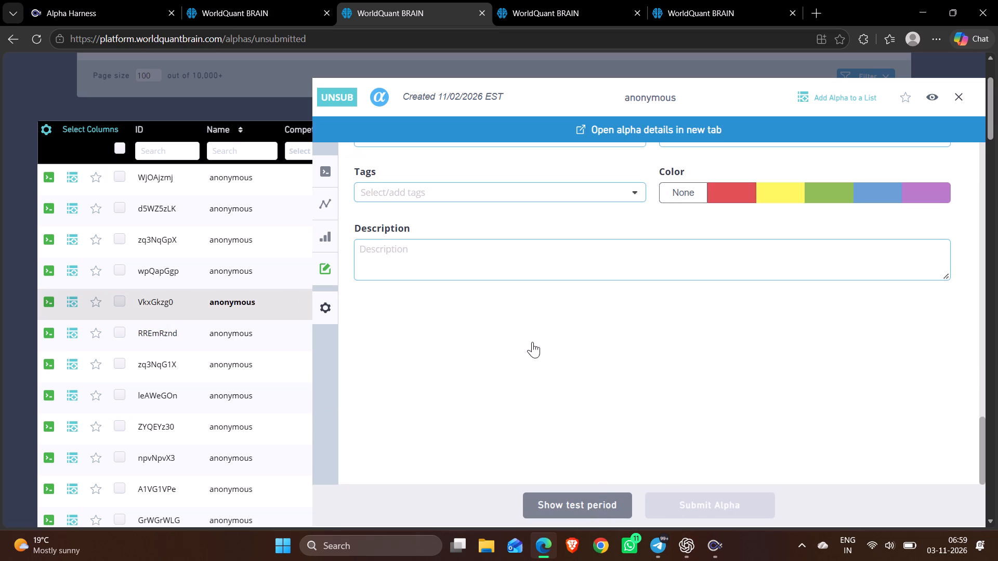
{"action": "left_click", "coordinate": [479, 283]}
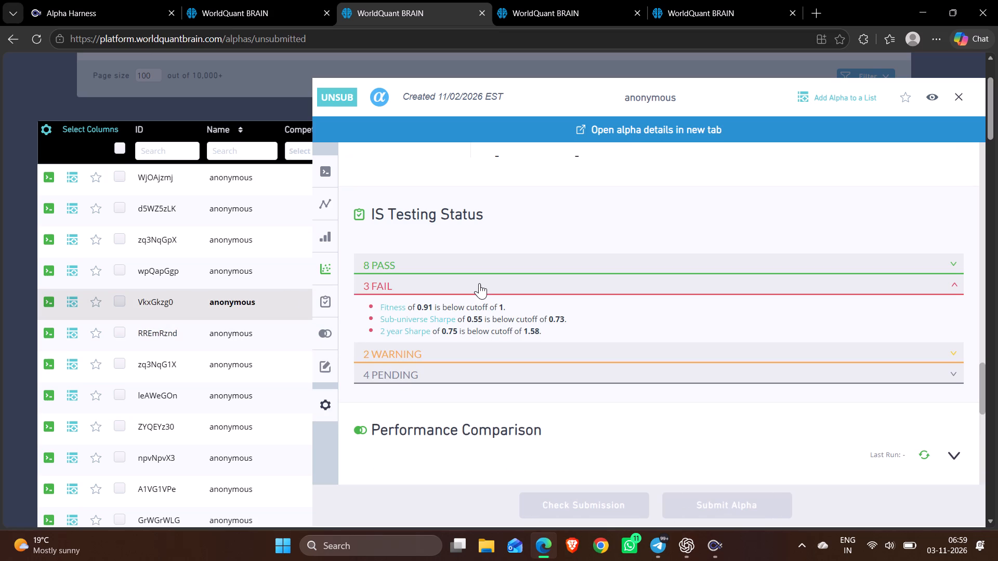
Clone alpha VkxGkzg0 into a new simulation and set the ts_arg_max window in its expression to 120.
{"action": "scroll", "coordinate": [502, 310], "scroll_direction": "up", "scroll_amount": 13}
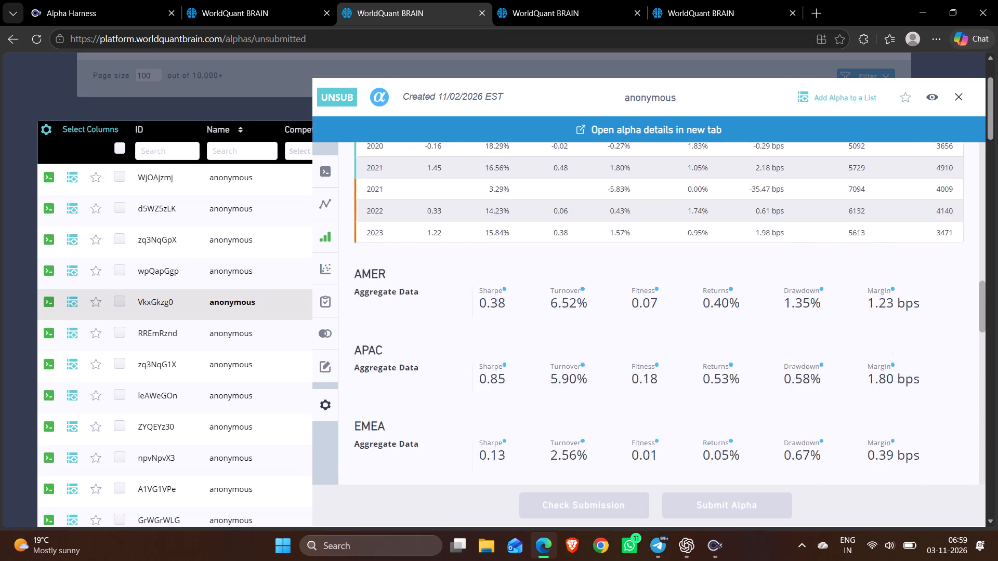
{"action": "scroll", "coordinate": [502, 310], "scroll_direction": "up", "scroll_amount": 8}
{"action": "left_click", "coordinate": [870, 342]}
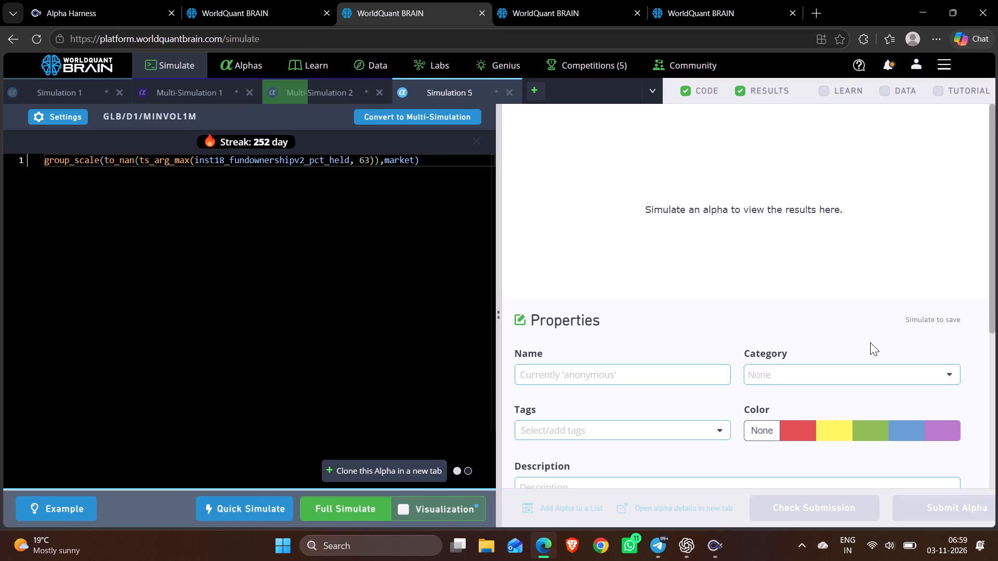
{"action": "double_click", "coordinate": [362, 160]}
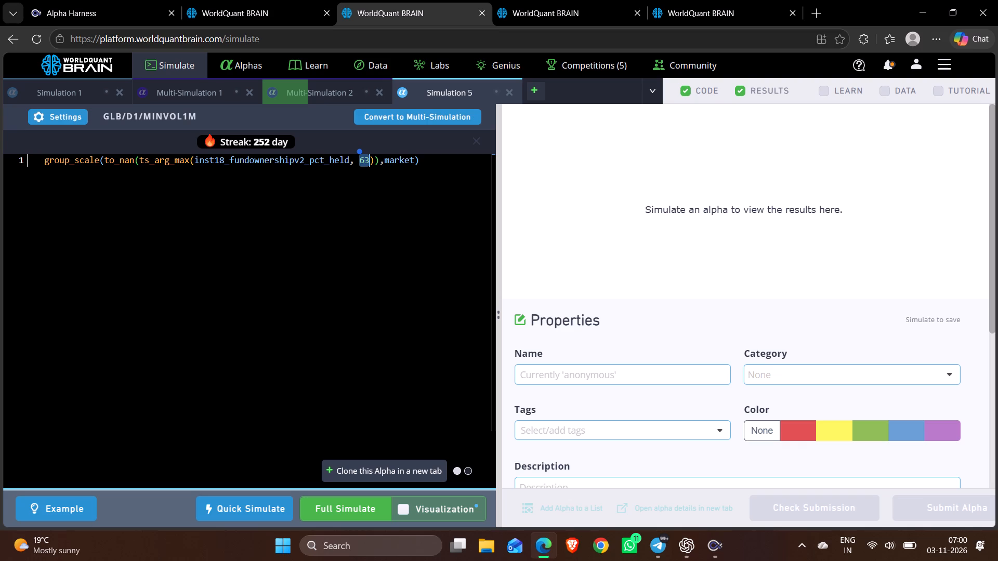
{"action": "type", "text": "120"}
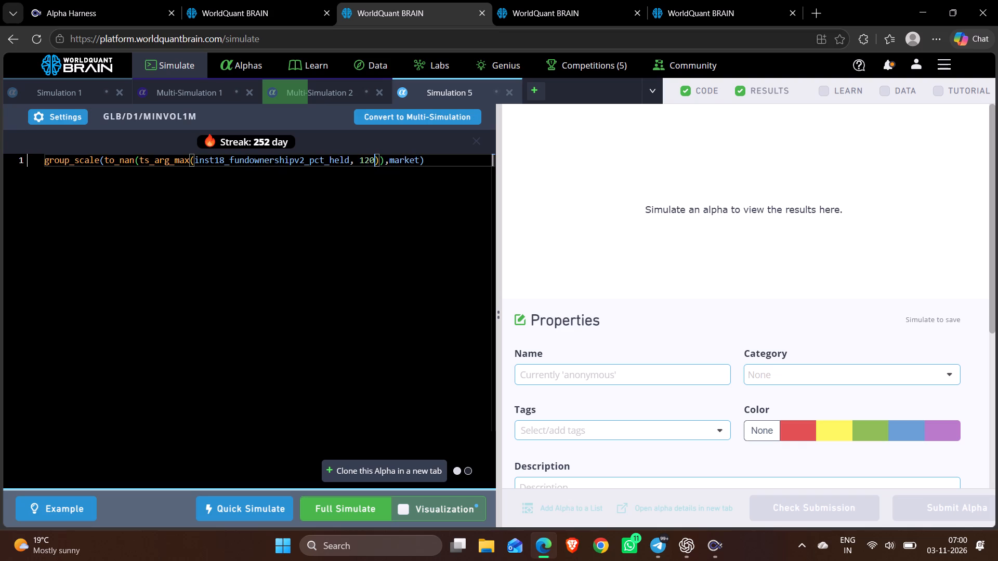
Convert the simulation to a multi-simulation and set the ts_arg_max window in its second simulation to 48.
{"action": "left_click", "coordinate": [386, 117]}
{"action": "double_click", "coordinate": [365, 190]}
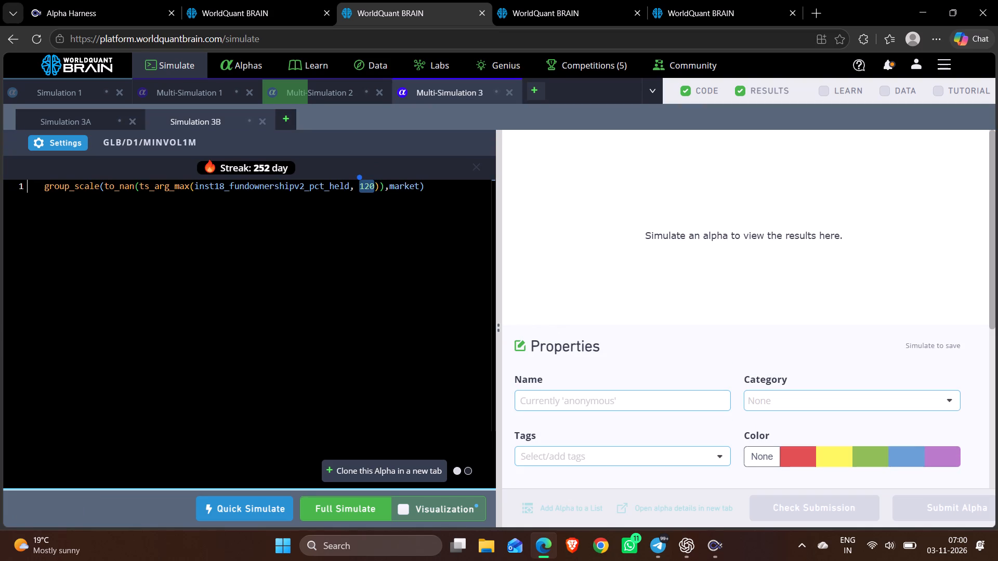
{"action": "key", "text": "4"}
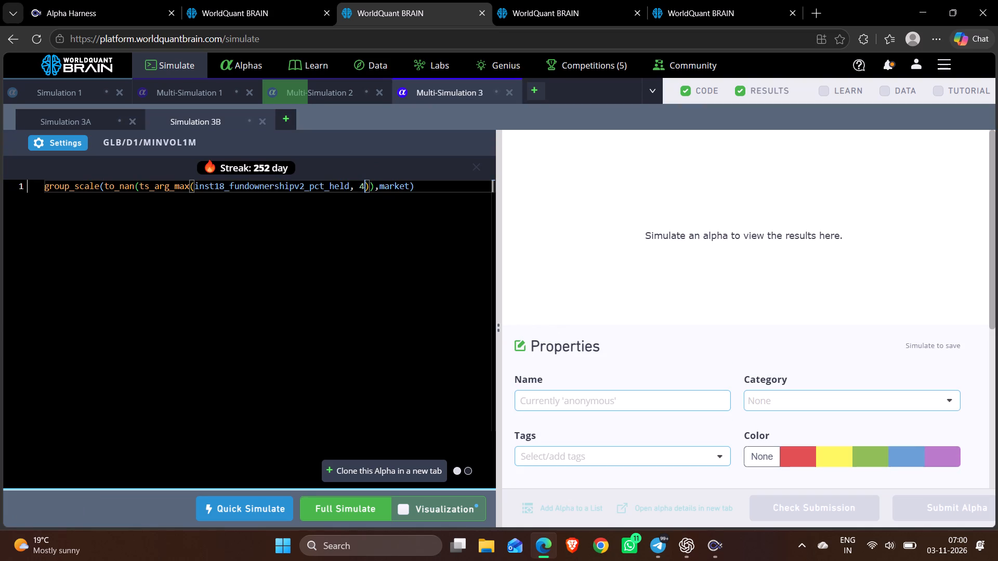
{"action": "key", "text": "8"}
Clone the second simulation into a third one and open its ts_arg_max window value for editing.
{"action": "left_click", "coordinate": [380, 471]}
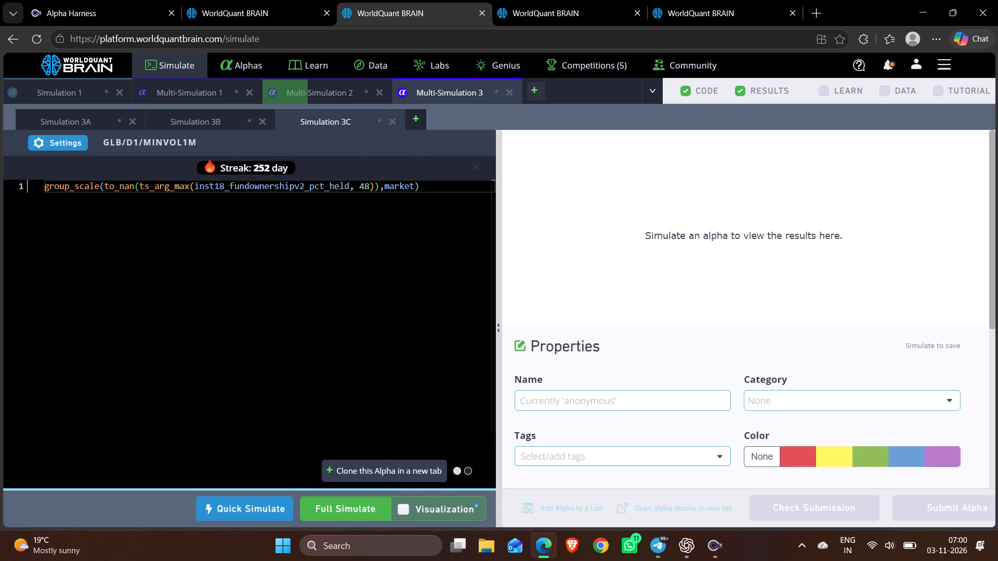
{"action": "double_click", "coordinate": [365, 185]}
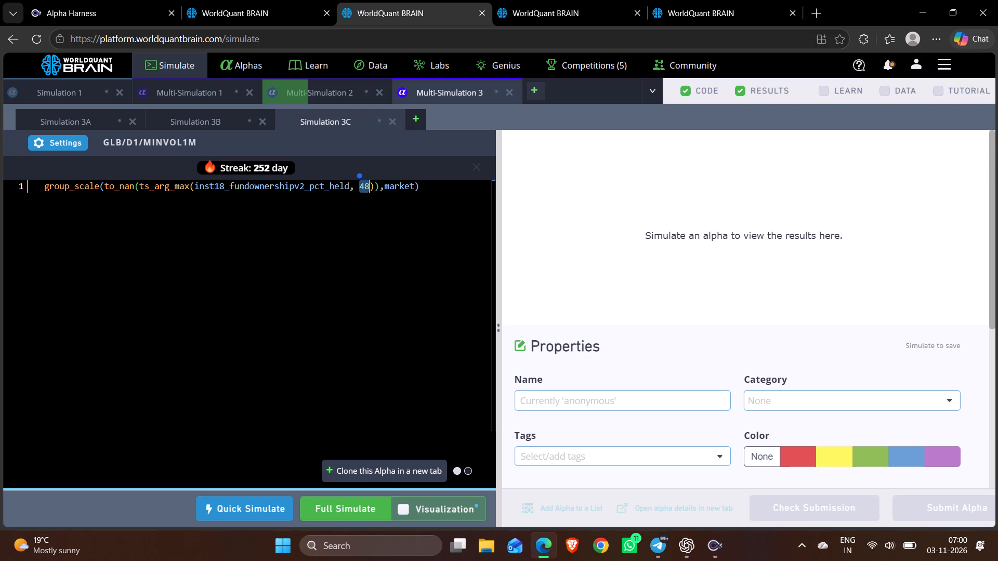
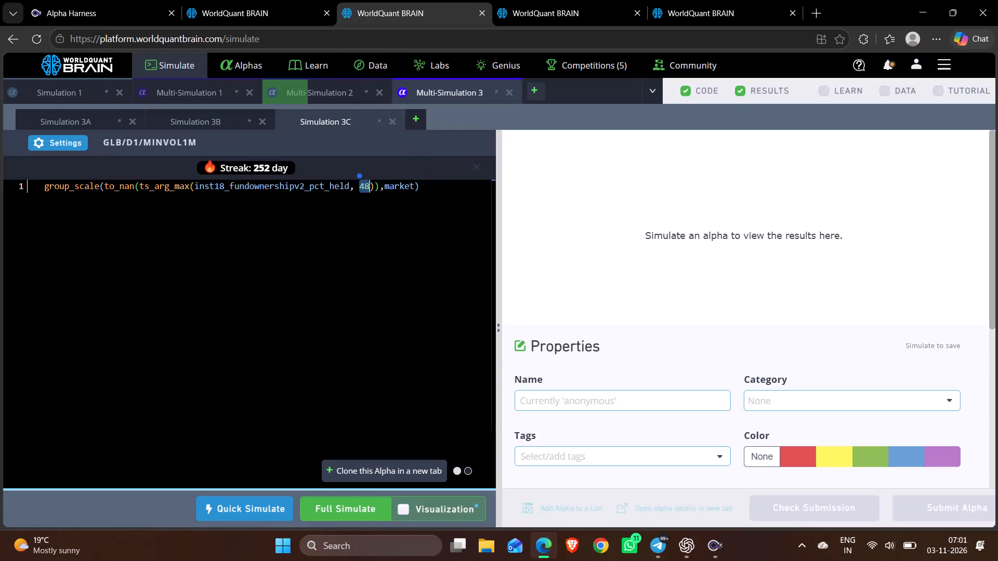
Clone the third simulation into a fourth and change its outer operator to kth_element with arguments 126 and k=1 instead of market grouping.
{"action": "left_click", "coordinate": [352, 476]}
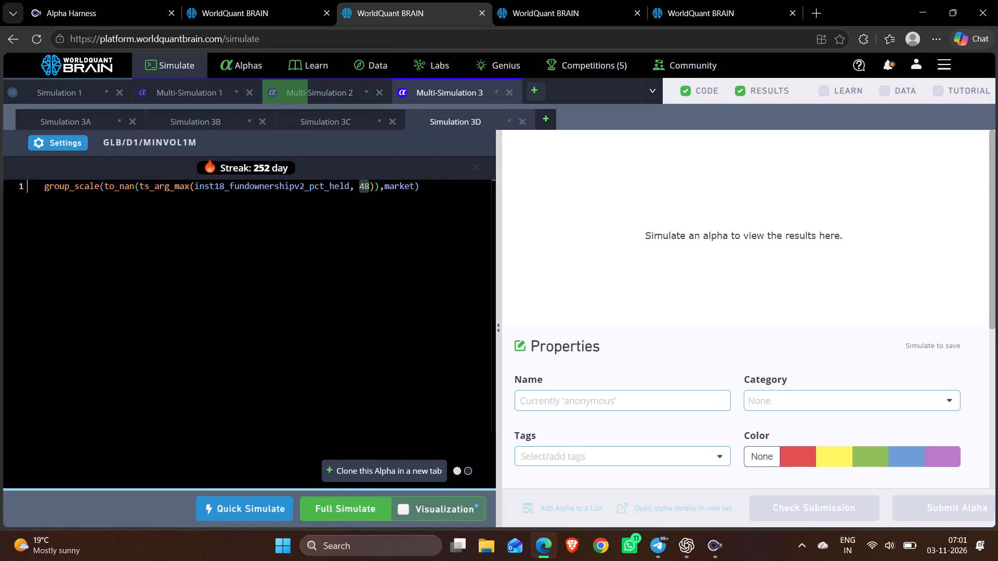
{"action": "double_click", "coordinate": [397, 186]}
{"action": "type", "text": "12"}
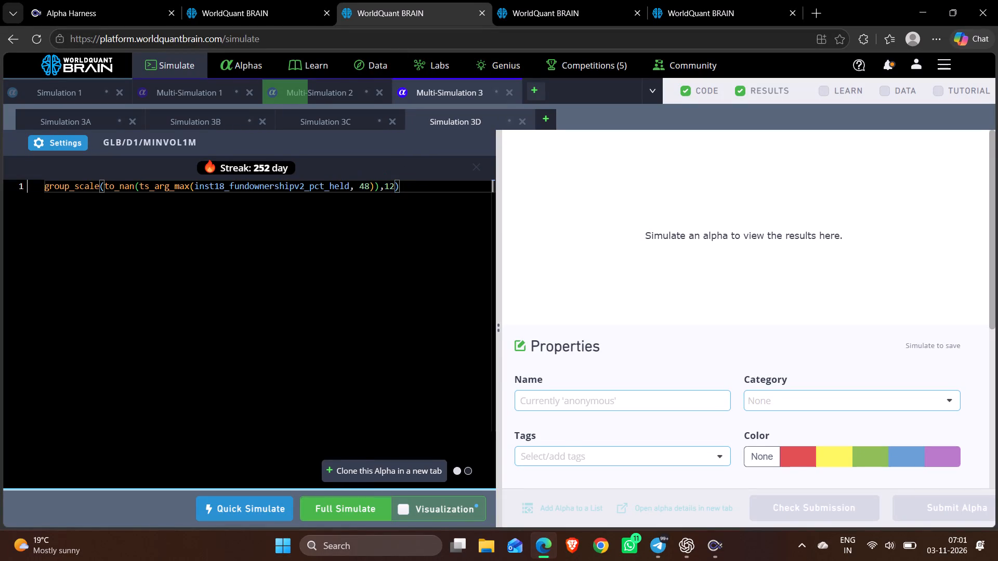
{"action": "type", "text": "6,k=1"}
{"action": "double_click", "coordinate": [73, 184]}
{"action": "type", "text": "kth\\"}
{"action": "key", "text": "BackSpace"}
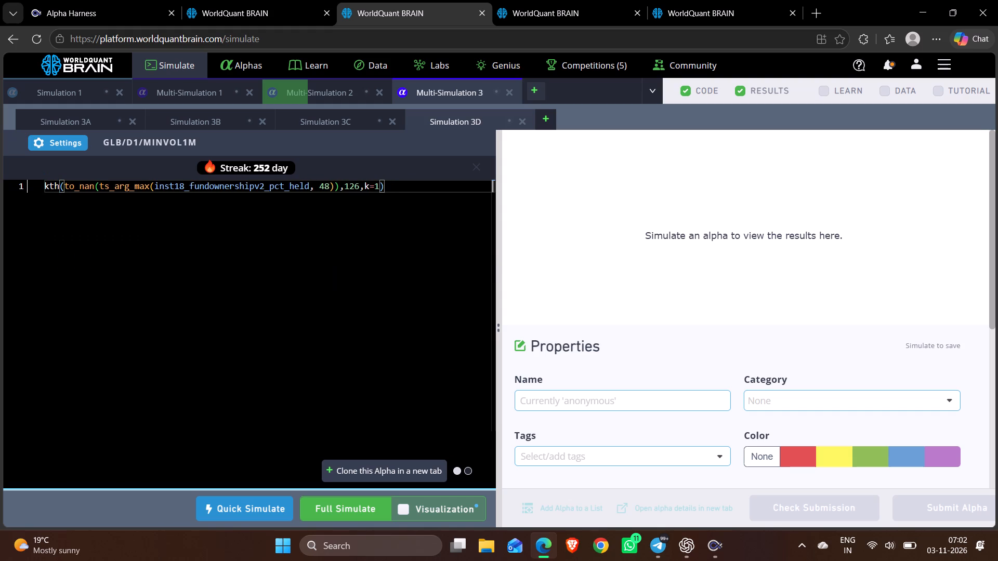
{"action": "key", "text": "l"}
{"action": "key", "text": "Return"}
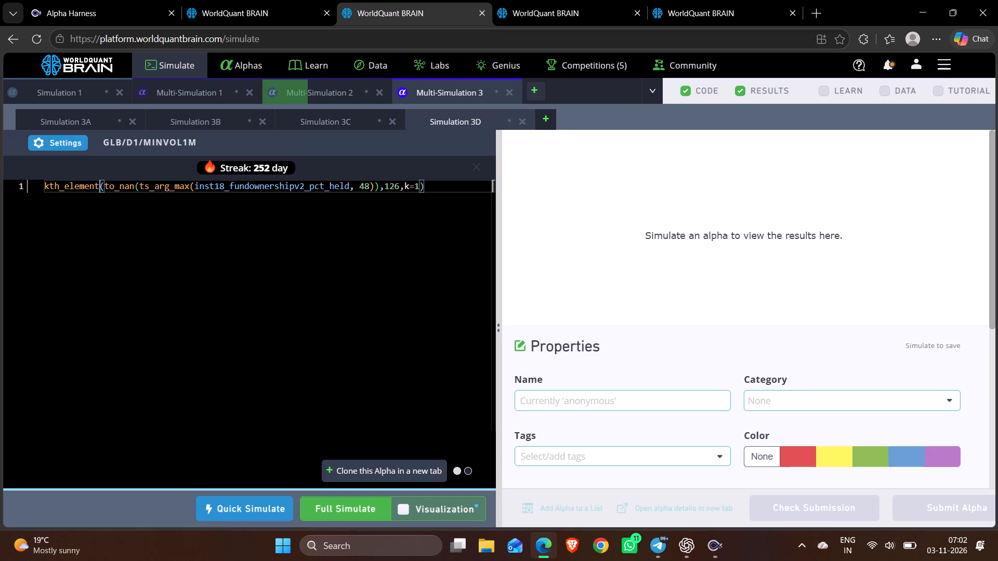
Clone the fourth simulation into a fifth one and set its kth_element window to 90.
{"action": "left_click", "coordinate": [375, 470]}
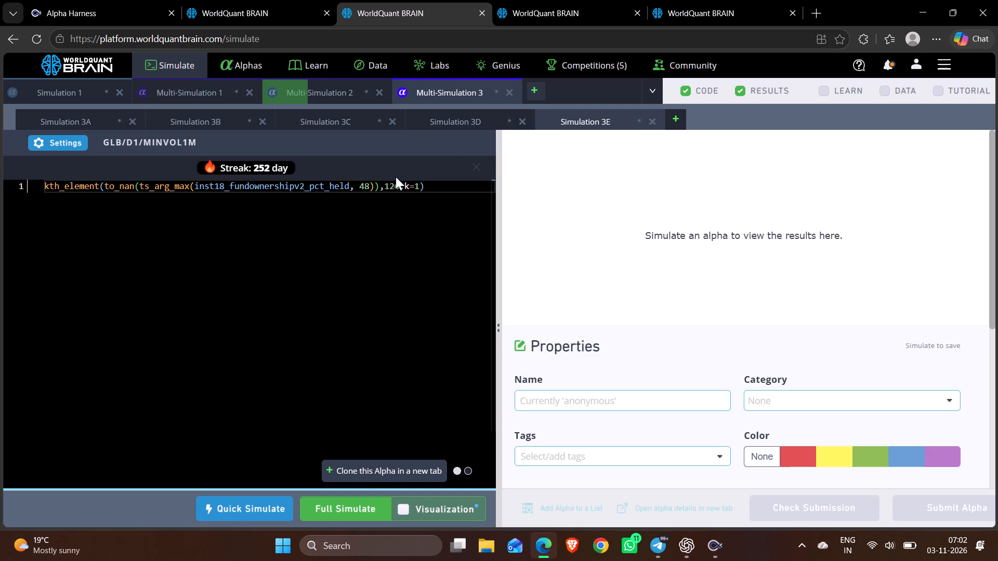
{"action": "double_click", "coordinate": [390, 181]}
{"action": "type", "text": "90"}
Clone the fifth simulation into a sixth one and set its ts_arg_max window to 126.
{"action": "left_click", "coordinate": [392, 476]}
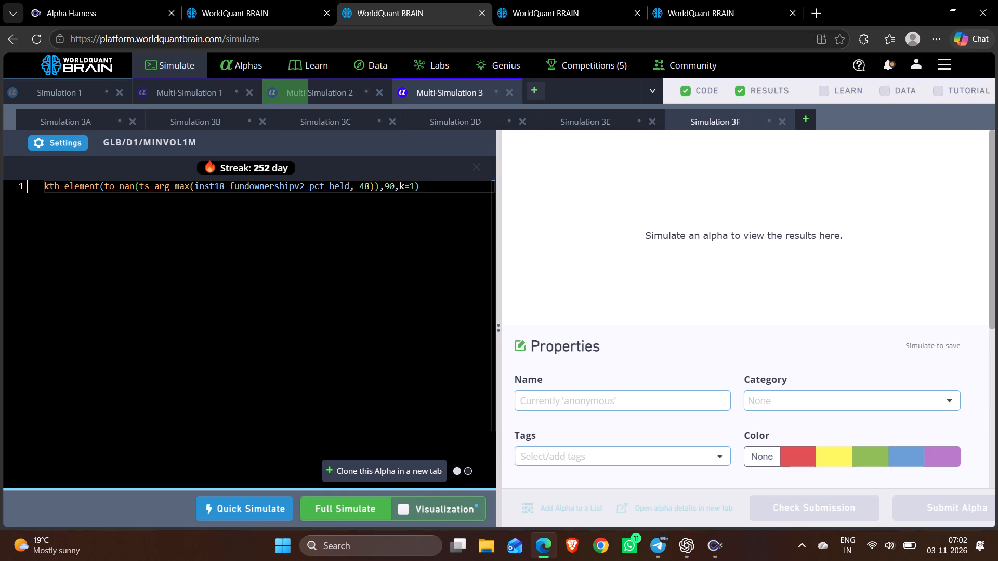
{"action": "double_click", "coordinate": [368, 189]}
{"action": "type", "text": "12"}
{"action": "key", "text": "6"}
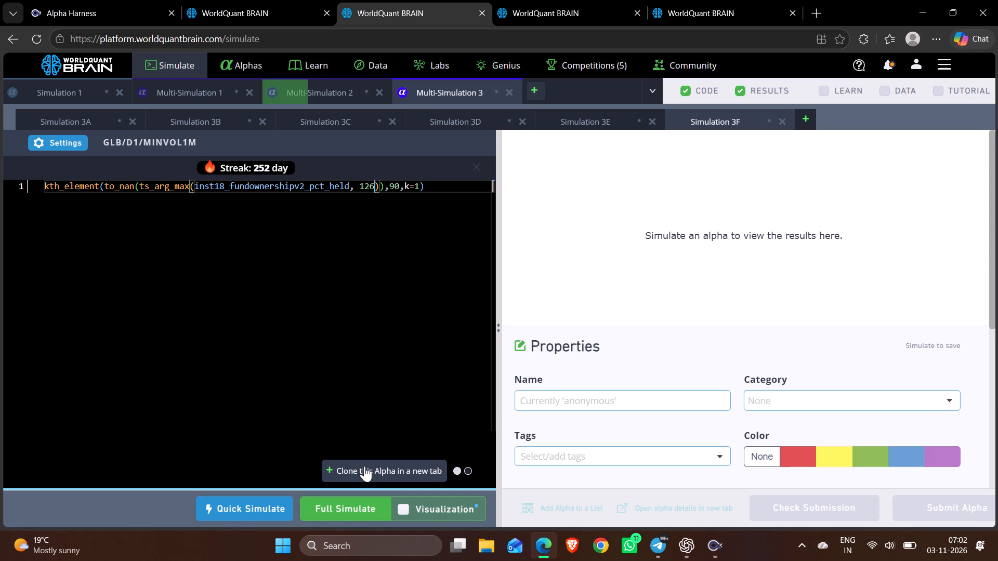
Clone the sixth simulation into a seventh with a ts_arg_max window of 70, and run the full multi-simulation.
{"action": "left_click", "coordinate": [364, 466]}
{"action": "double_click", "coordinate": [362, 188]}
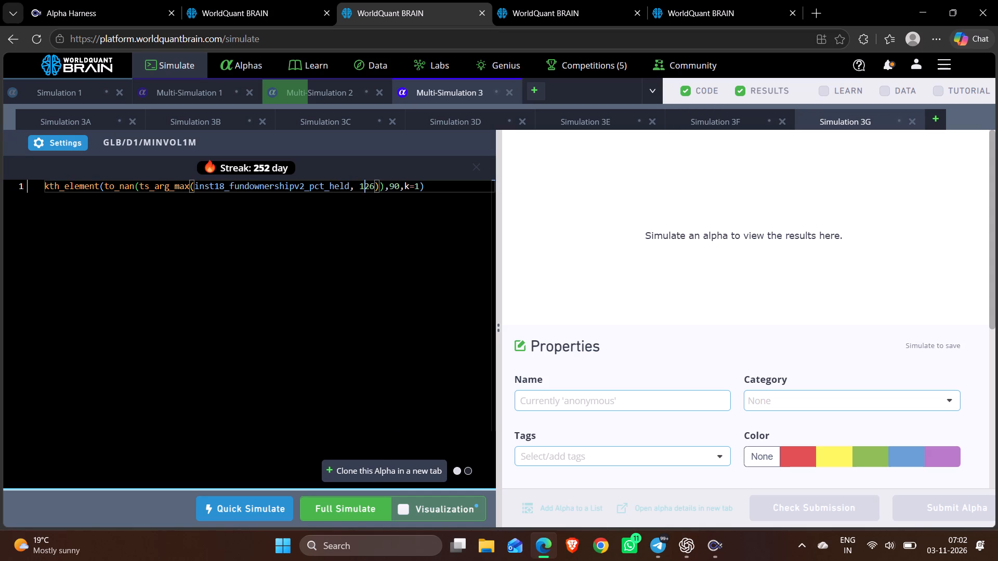
{"action": "type", "text": "70"}
{"action": "left_click", "coordinate": [350, 502]}
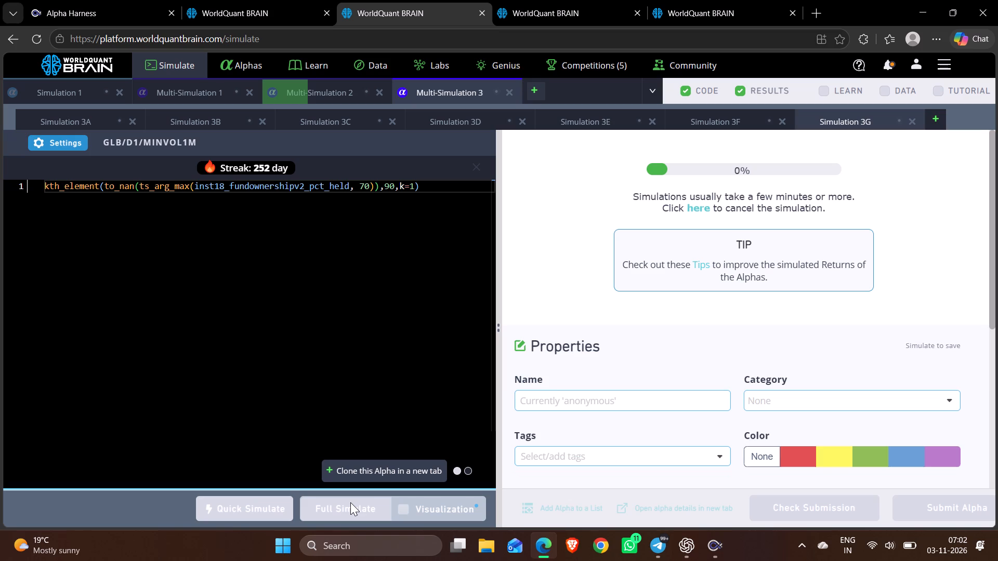
In the browser session with the submitted super alpha, open Multi-Simulation 3 and show the test period for alpha RREmRznd.
{"action": "left_click", "coordinate": [526, 0]}
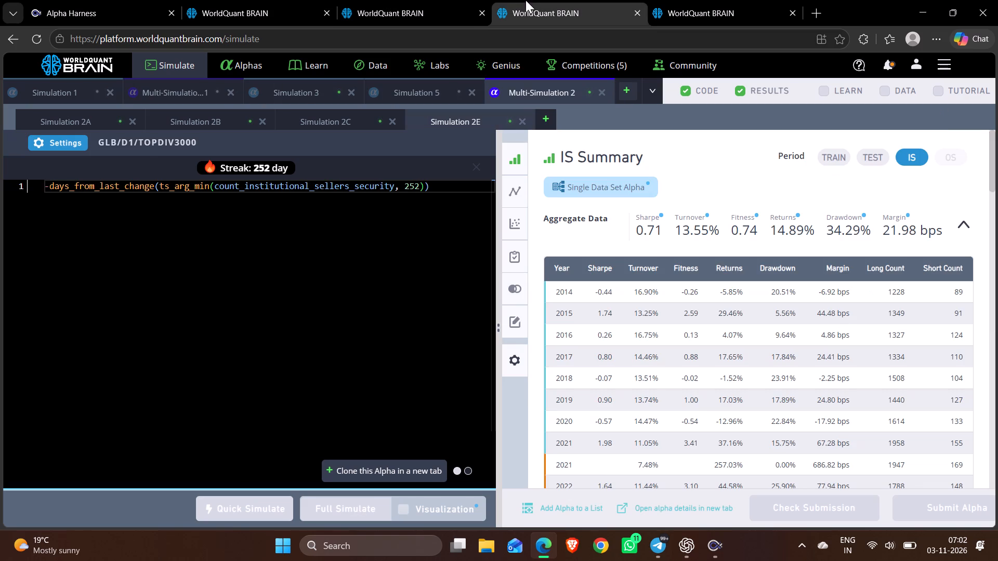
{"action": "left_click", "coordinate": [704, 0]}
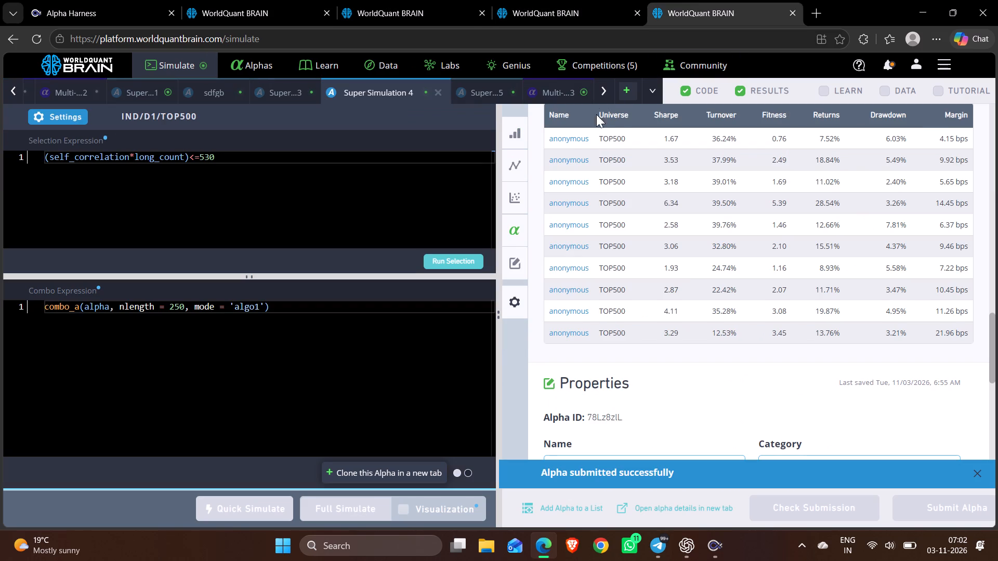
{"action": "left_click", "coordinate": [568, 92]}
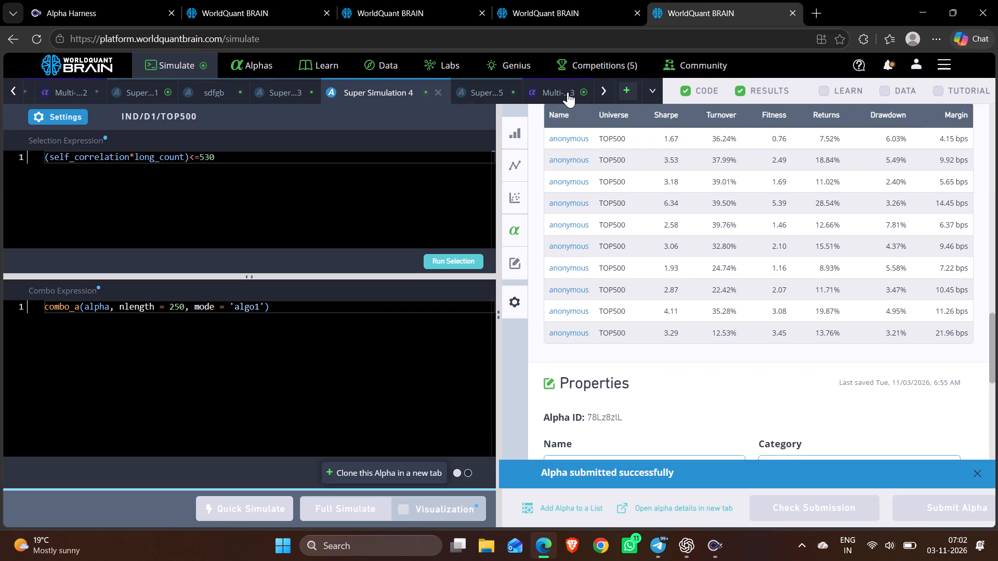
{"action": "left_click", "coordinate": [568, 92]}
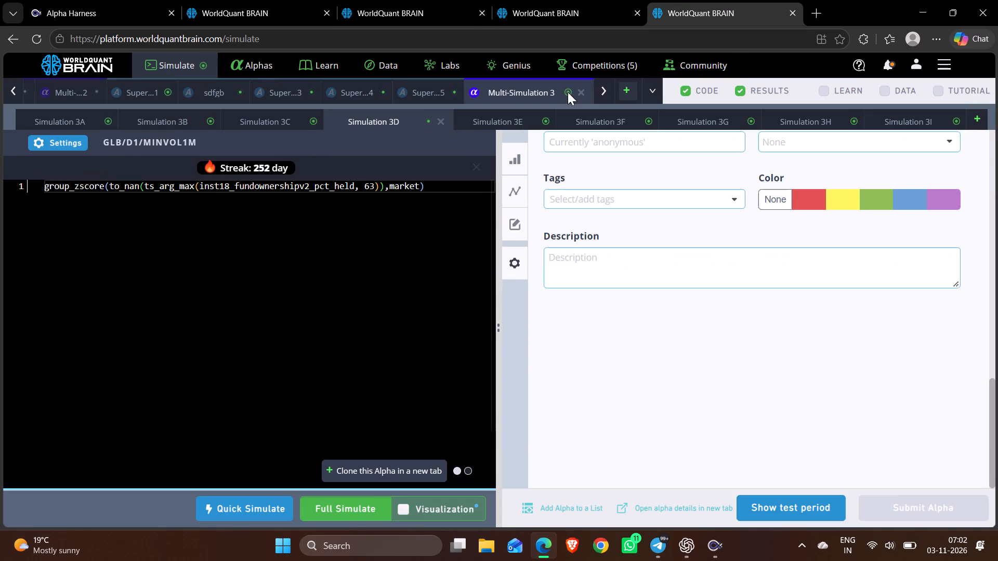
{"action": "left_click", "coordinate": [769, 503]}
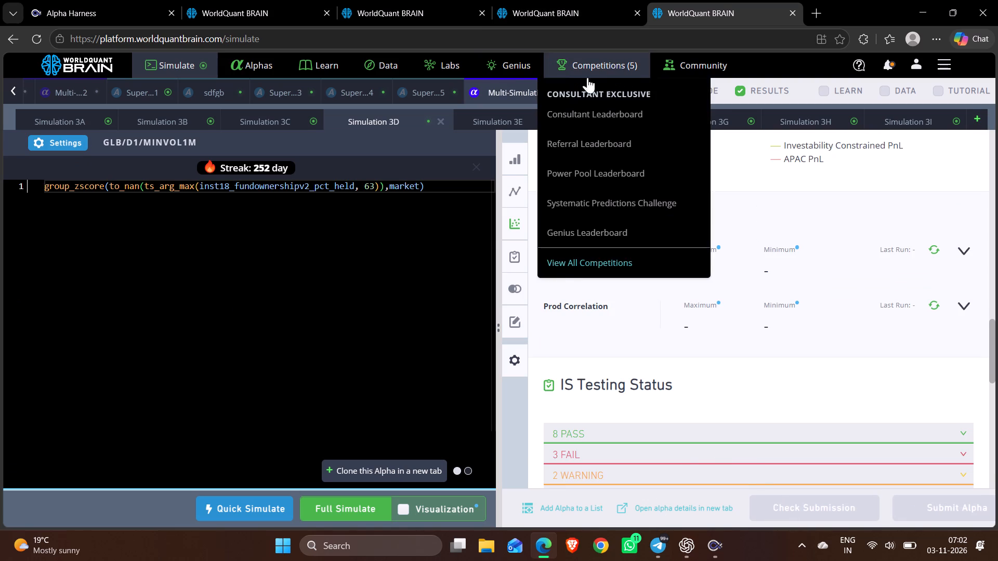
{"action": "left_click", "coordinate": [586, 89]}
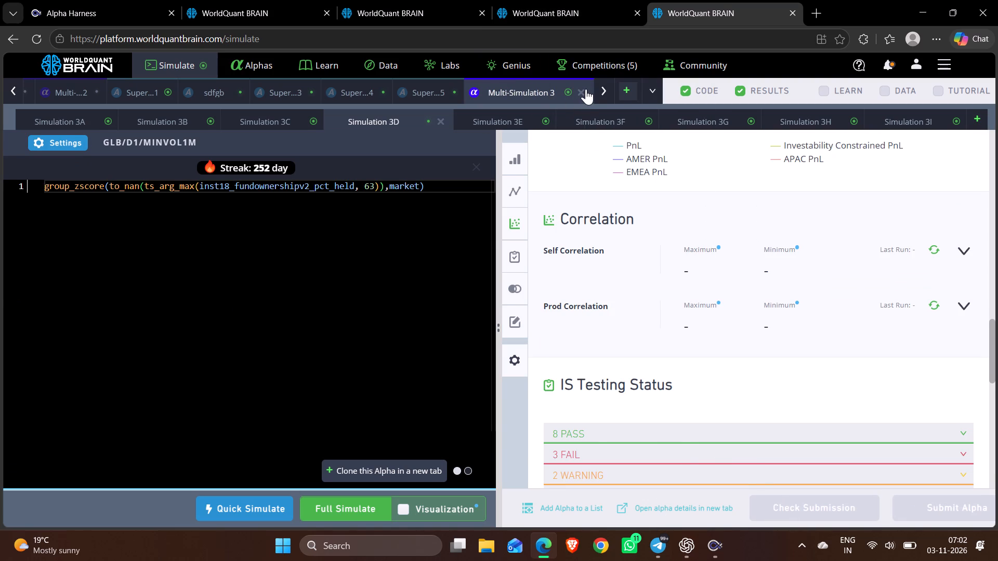
Return to Simulation 6 with the 310 ts_arg_max window, show its test period and view its summary for the IS period.
{"action": "left_click", "coordinate": [282, 0]}
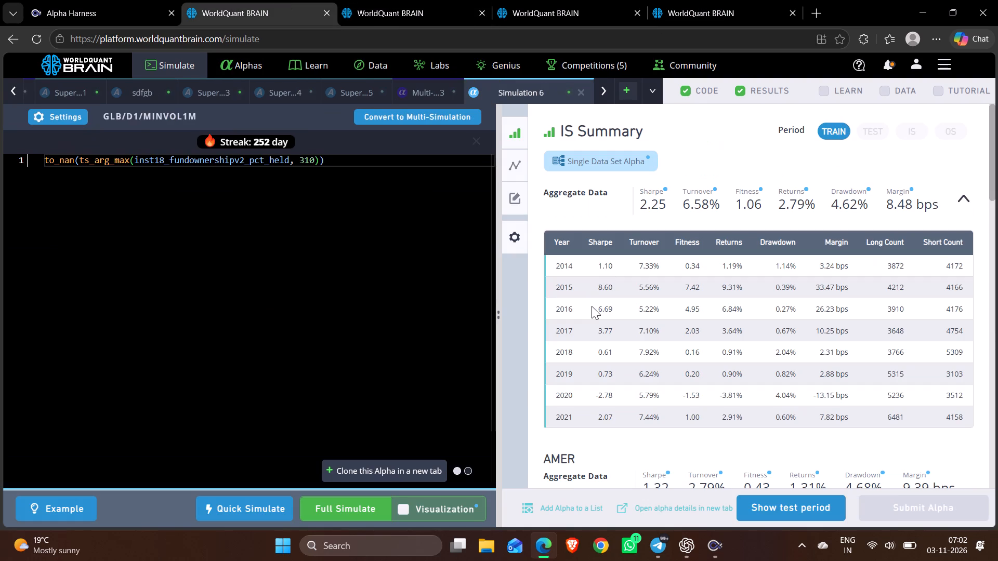
{"action": "left_click", "coordinate": [764, 510]}
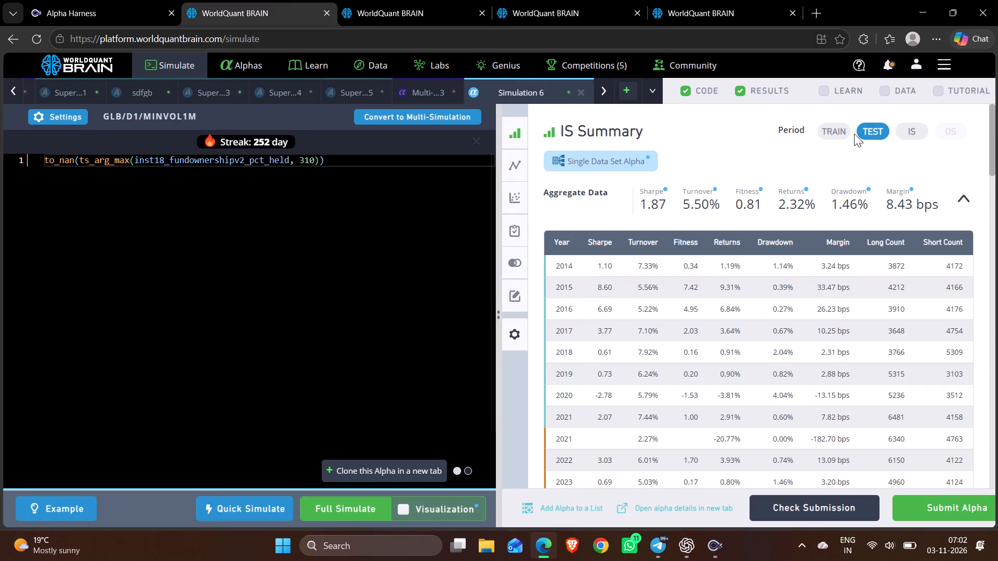
{"action": "left_click", "coordinate": [910, 127]}
Insert the Power Pool description template for the alpha and fill Idea, Rationale for data used and Rationale for operators used with placeholder zeros.
{"action": "scroll", "coordinate": [783, 307], "scroll_direction": "down", "scroll_amount": 3}
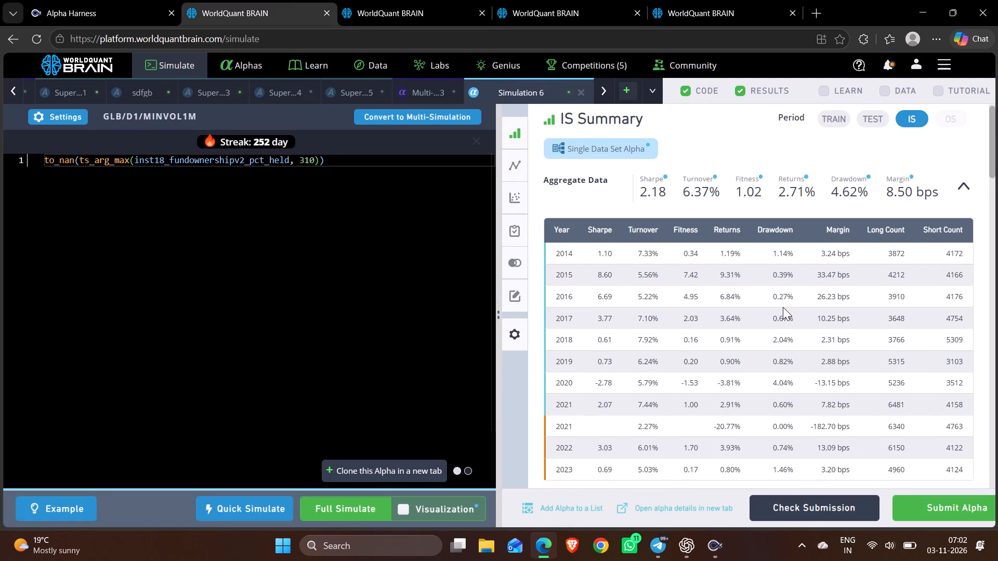
{"action": "scroll", "coordinate": [783, 307], "scroll_direction": "down", "scroll_amount": 14}
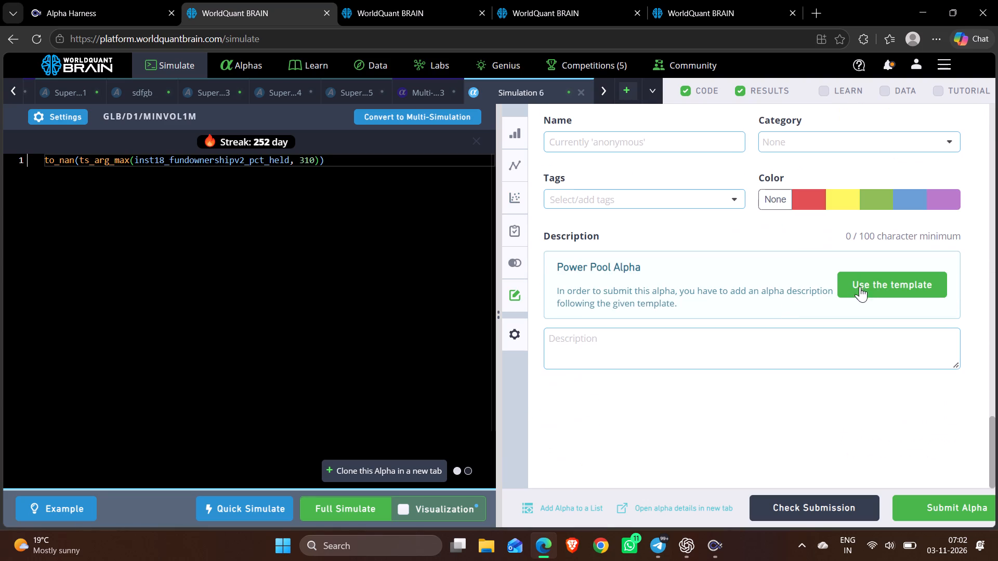
{"action": "left_click", "coordinate": [869, 289]}
{"action": "left_click", "coordinate": [758, 339]}
{"action": "key", "text": "0"}
{"action": "key", "text": "0"}
{"action": "key", "text": "0"}
{"action": "key", "text": "0"}
{"action": "key", "text": "0"}
{"action": "key", "text": "0"}
{"action": "key", "text": "0"}
{"action": "key", "text": "0"}
{"action": "key", "text": "0"}
{"action": "key", "text": "0"}
{"action": "key", "text": "0"}
{"action": "key", "text": "0"}
{"action": "key", "text": "0"}
{"action": "key", "text": "0"}
{"action": "key", "text": "0"}
{"action": "key", "text": "0"}
{"action": "key", "text": "0"}
{"action": "key", "text": "0"}
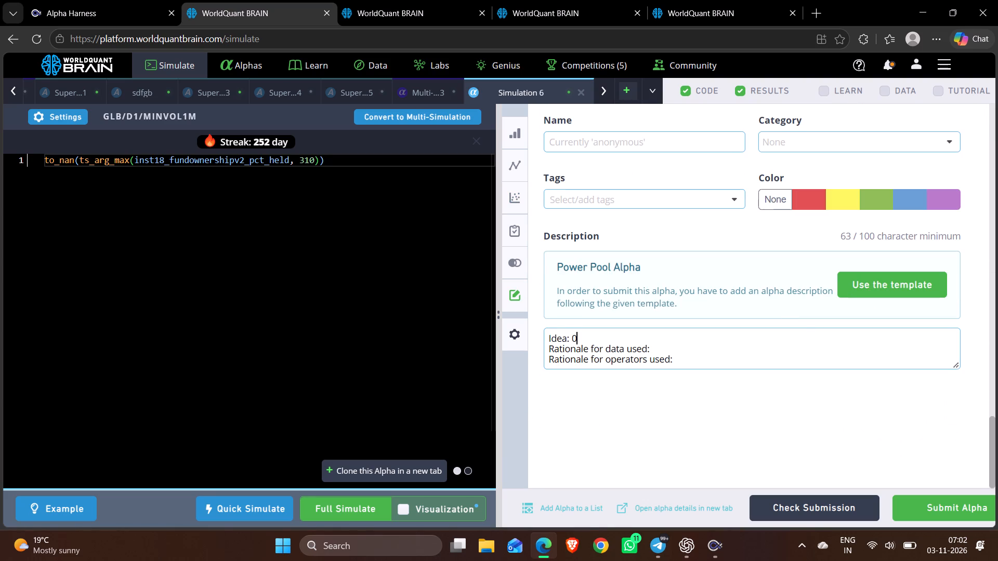
{"action": "key", "text": "Down"}
{"action": "key", "text": "0"}
{"action": "key", "text": "0"}
{"action": "key", "text": "0"}
{"action": "key", "text": "0"}
{"action": "key", "text": "0"}
{"action": "key", "text": "0"}
{"action": "key", "text": "0"}
{"action": "key", "text": "0"}
{"action": "key", "text": "0"}
{"action": "key", "text": "0"}
{"action": "key", "text": "0"}
{"action": "key", "text": "0"}
{"action": "key", "text": "0"}
{"action": "key", "text": "0"}
{"action": "key", "text": "0"}
{"action": "key", "text": "0"}
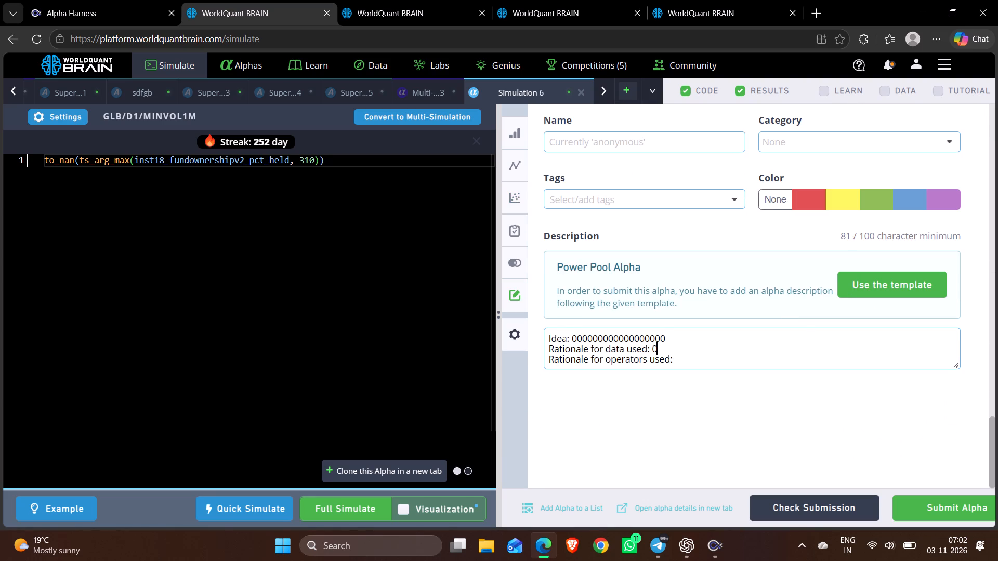
{"action": "key", "text": "Down"}
{"action": "key", "text": "0"}
{"action": "type", "text": "0000"}
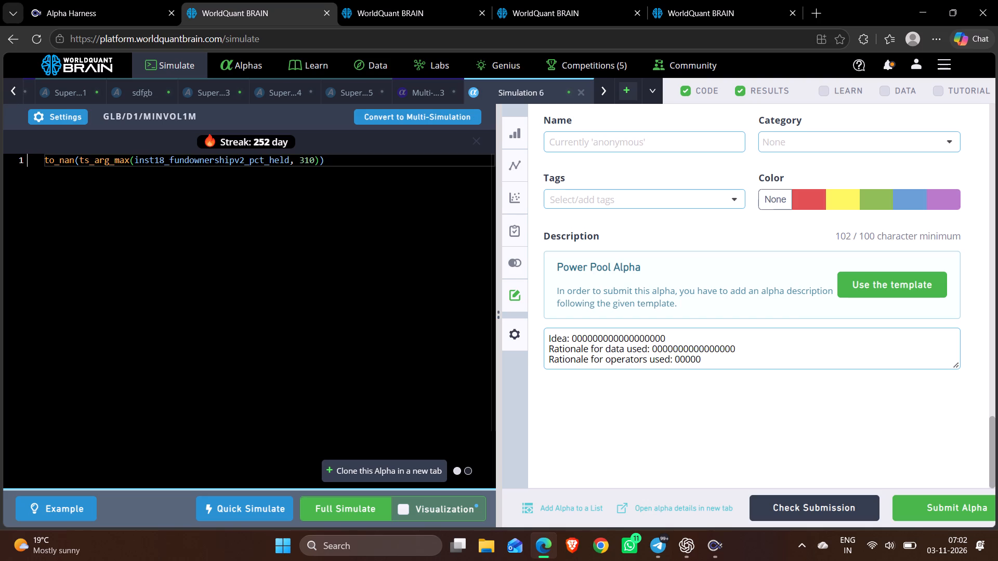
Run the submission check on alpha N1Nb1Gr8 and expand the warnings in its IS testing status.
{"action": "left_click", "coordinate": [846, 501]}
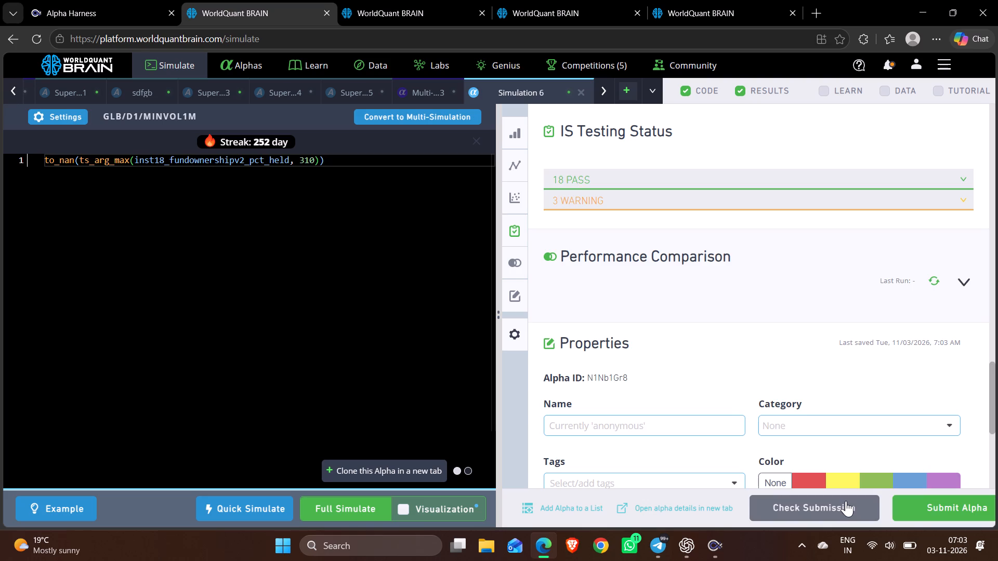
{"action": "left_click", "coordinate": [603, 206]}
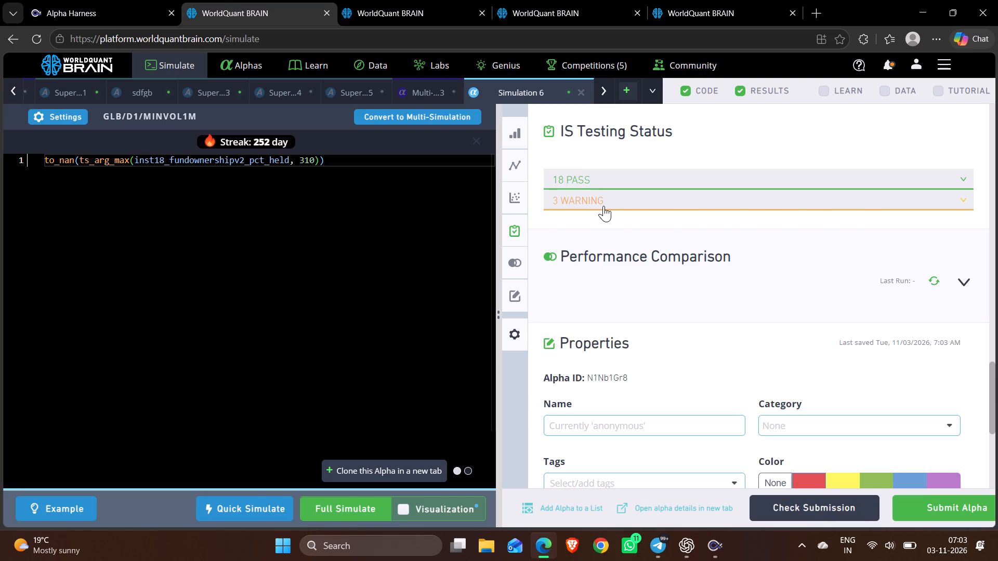
{"action": "triple_click", "coordinate": [382, 247]}
{"action": "left_click", "coordinate": [382, 247]}
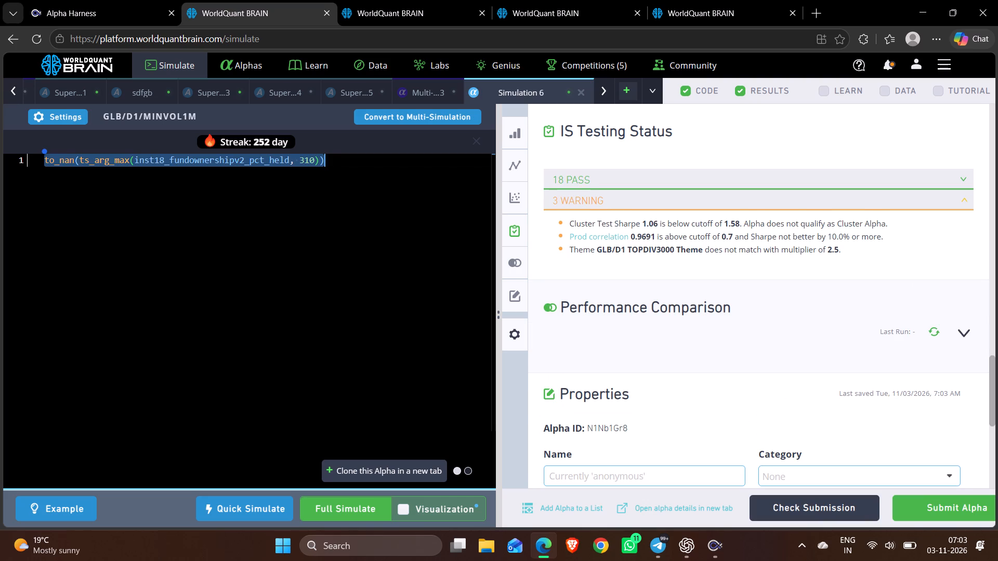
{"action": "key", "text": "ctrl+c"}
{"action": "left_click", "coordinate": [688, 541]}
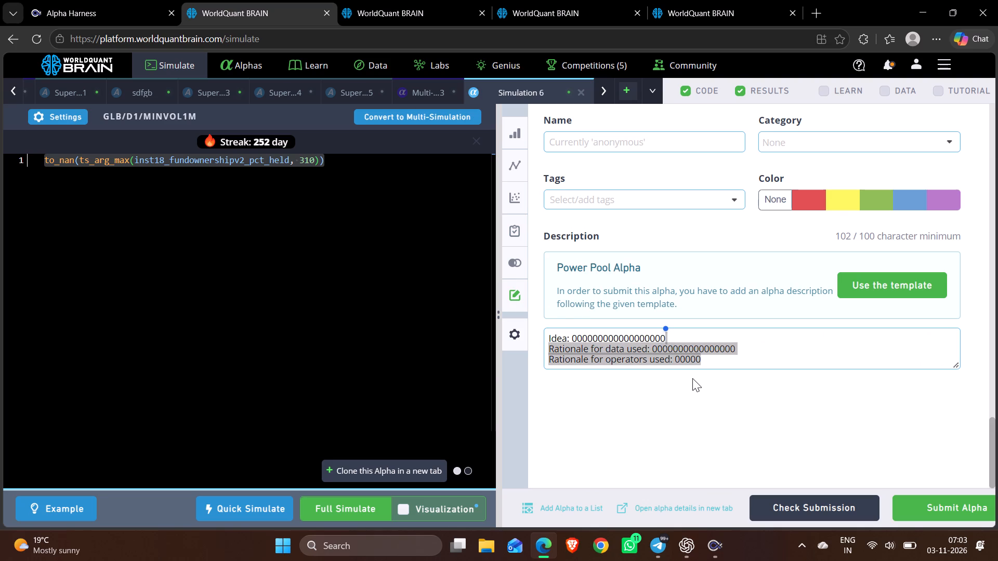
{"action": "key", "text": "BackSpace"}
{"action": "key", "text": "BackSpace"}
{"action": "key", "text": "BackSpace"}
{"action": "key", "text": "BackSpace"}
{"action": "key", "text": "BackSpace"}
{"action": "key", "text": "BackSpace"}
{"action": "key", "text": "BackSpace"}
{"action": "key", "text": "BackSpace"}
{"action": "key", "text": "BackSpace"}
{"action": "key", "text": "BackSpace"}
{"action": "key", "text": "BackSpace"}
{"action": "key", "text": "BackSpace"}
{"action": "key", "text": "BackSpace"}
{"action": "key", "text": "BackSpace"}
{"action": "key", "text": "BackSpace"}
{"action": "key", "text": "BackSpace"}
{"action": "key", "text": "BackSpace"}
{"action": "key", "text": "BackSpace"}
{"action": "key", "text": "BackSpace"}
{"action": "key", "text": "BackSpace"}
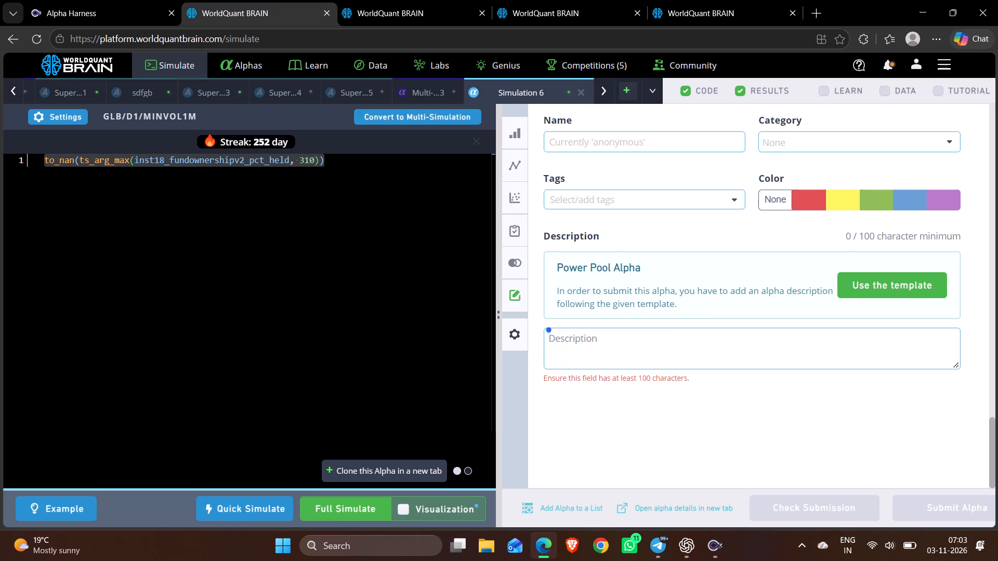
{"action": "key", "text": "ctrl+v"}
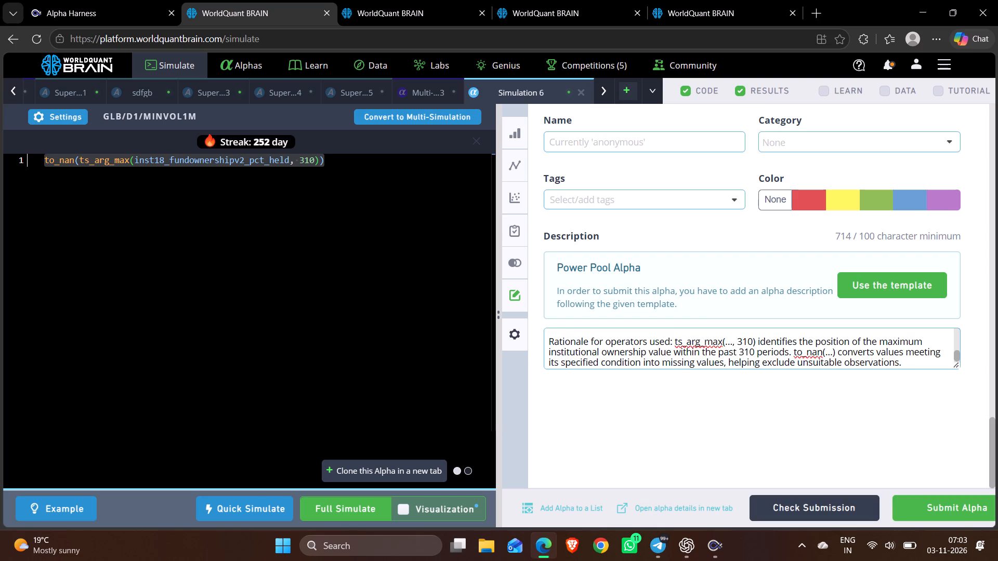
Add the PowerPoolSelected tag to the alpha's properties.
{"action": "left_click", "coordinate": [699, 200]}
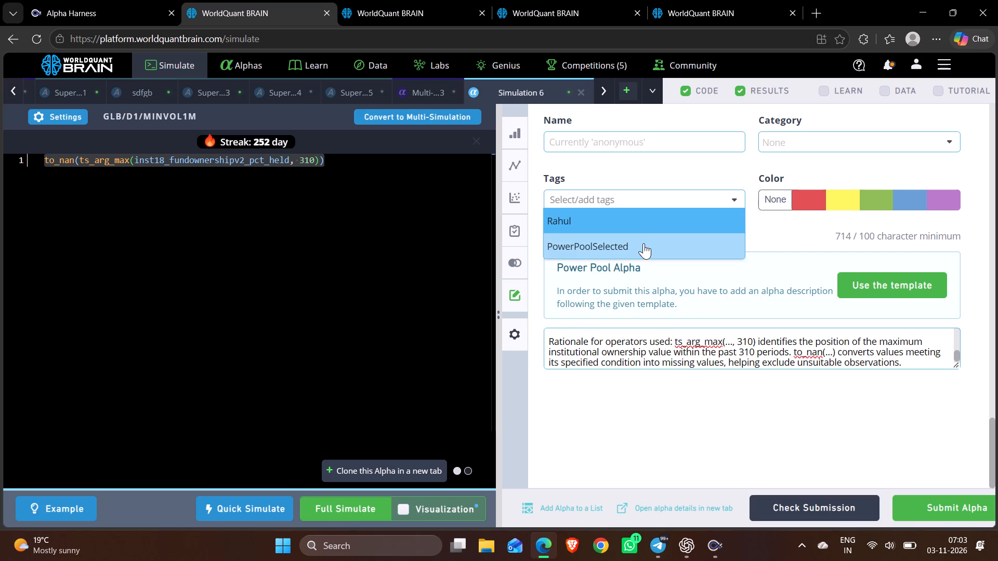
{"action": "left_click", "coordinate": [644, 243]}
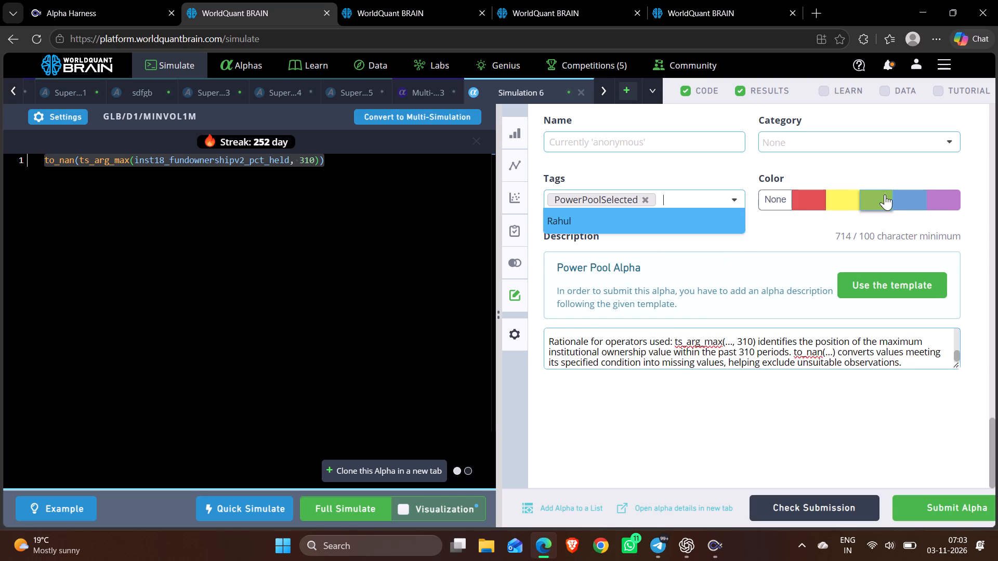
{"action": "left_click", "coordinate": [885, 194]}
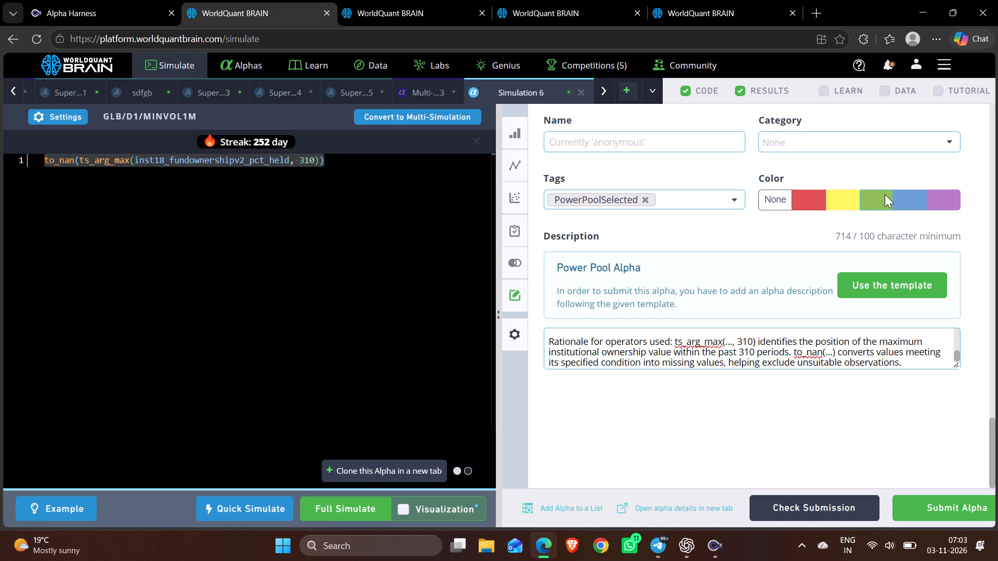
Rerun the submission check on alpha N1Nb1Gr8 and submit the alpha.
{"action": "left_click", "coordinate": [802, 512]}
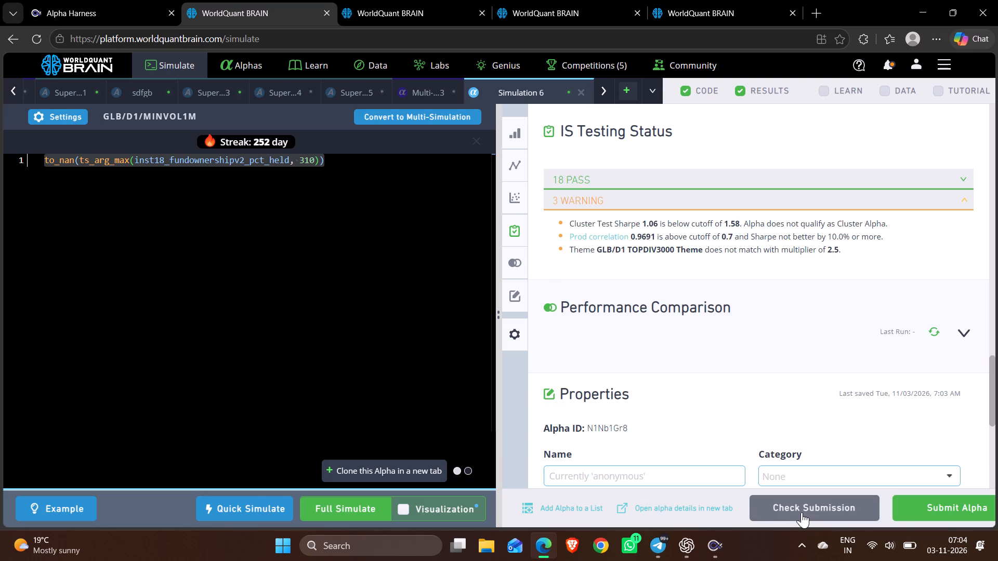
{"action": "left_click", "coordinate": [931, 499]}
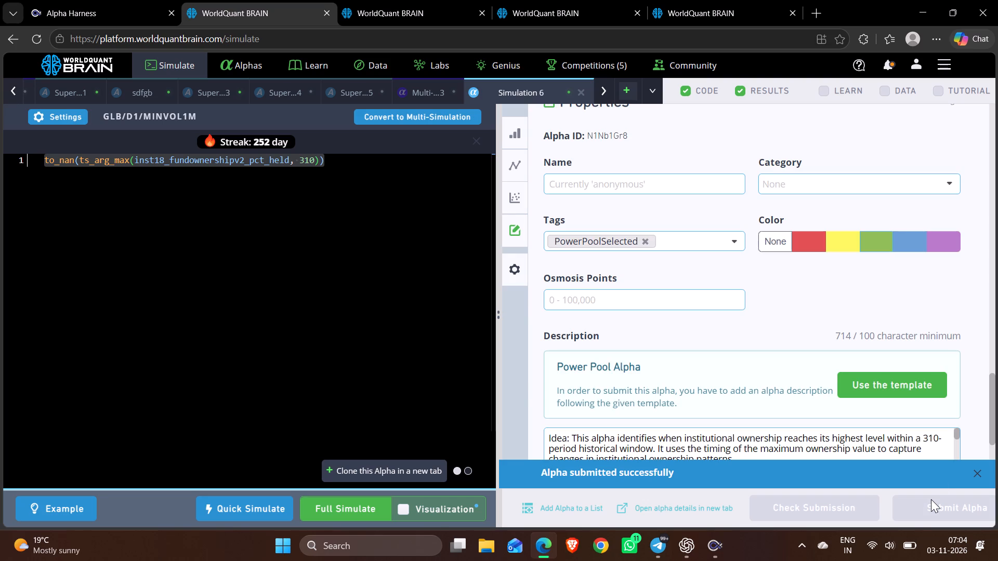
Review the submitted alpha's summary for the OS and IS periods, along with its correlation and properties sections.
{"action": "scroll", "coordinate": [845, 263], "scroll_direction": "up", "scroll_amount": 13}
{"action": "scroll", "coordinate": [845, 263], "scroll_direction": "up", "scroll_amount": 8}
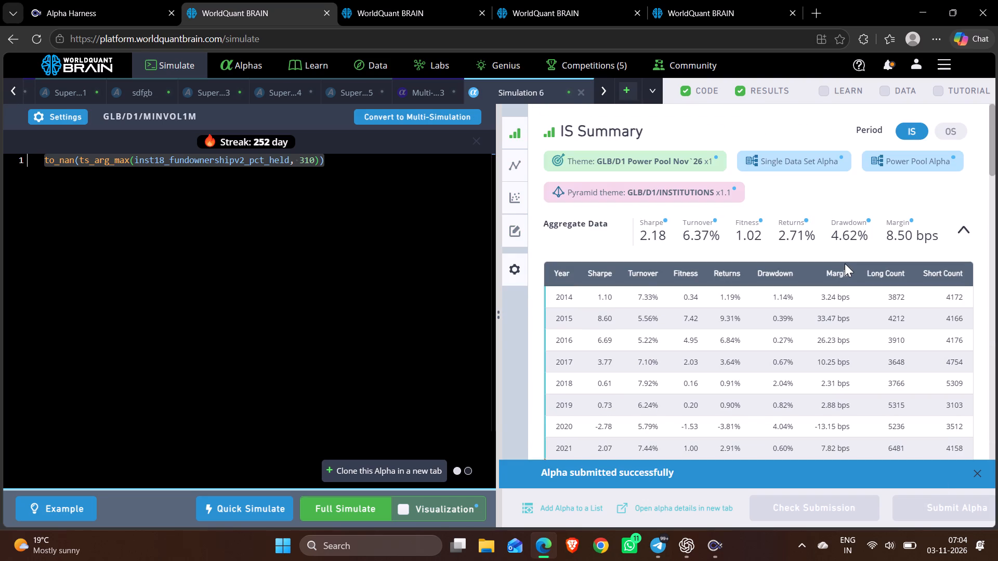
{"action": "left_click", "coordinate": [939, 129]}
{"action": "left_click", "coordinate": [916, 132]}
{"action": "scroll", "coordinate": [916, 132], "scroll_direction": "down", "scroll_amount": 13}
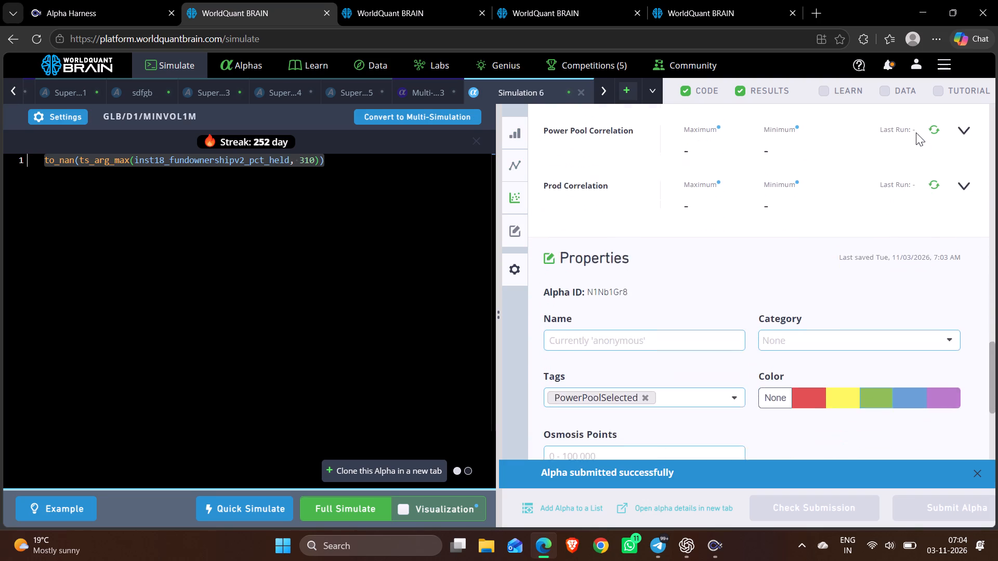
{"action": "scroll", "coordinate": [916, 132], "scroll_direction": "down", "scroll_amount": 4}
{"action": "scroll", "coordinate": [916, 132], "scroll_direction": "up", "scroll_amount": 10}
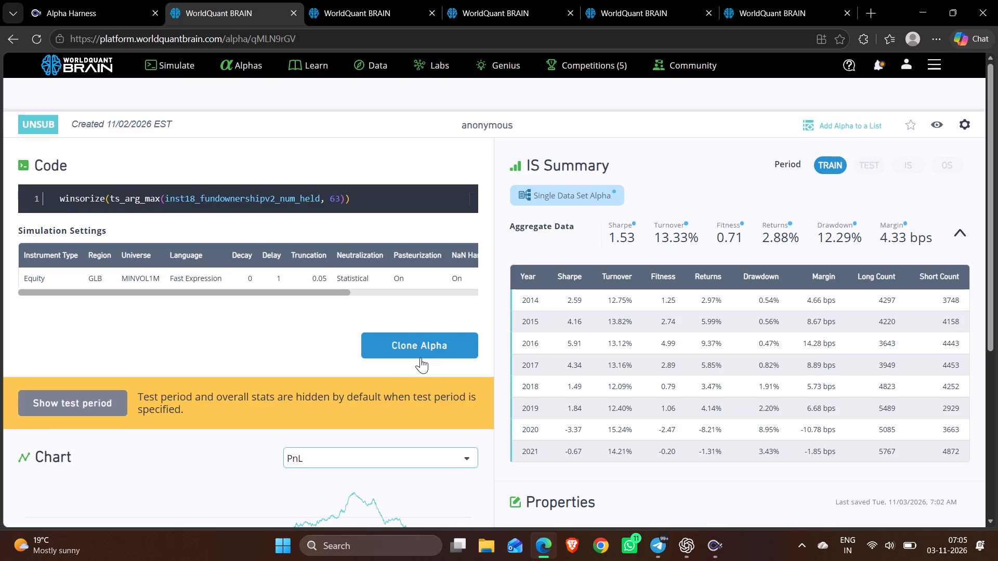
{"action": "left_click", "coordinate": [422, 355]}
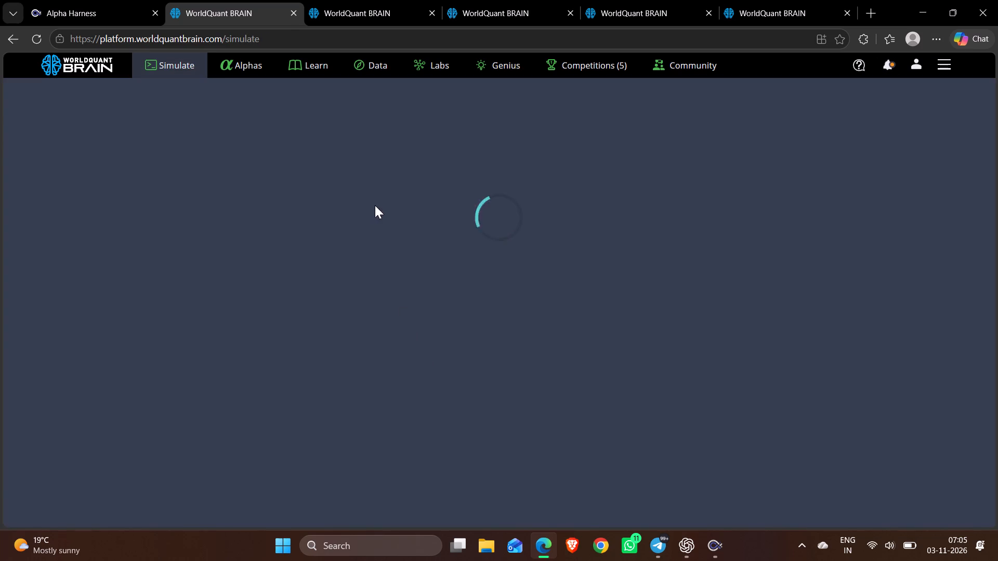
Set the cloned alpha's ts_arg_max window to 42 and convert the simulation to a multi-simulation.
{"action": "double_click", "coordinate": [313, 163]}
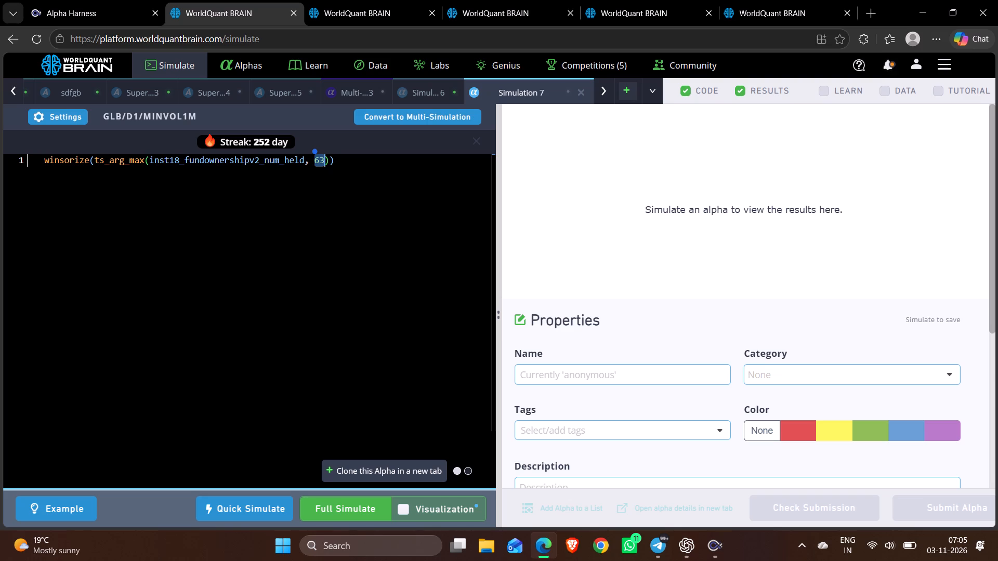
{"action": "key", "text": "4"}
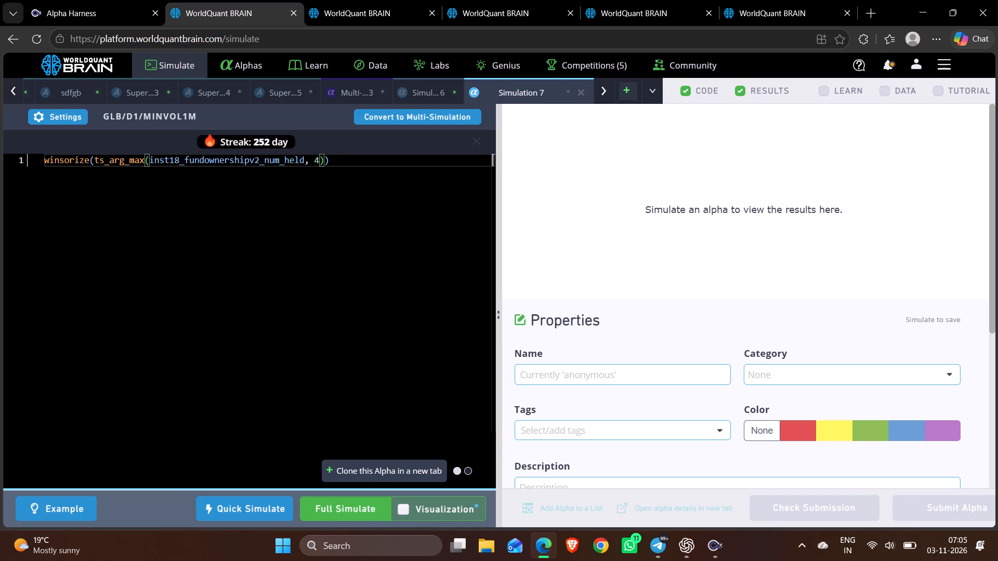
{"action": "key", "text": "2"}
{"action": "left_click", "coordinate": [383, 480]}
{"action": "left_click", "coordinate": [431, 115]}
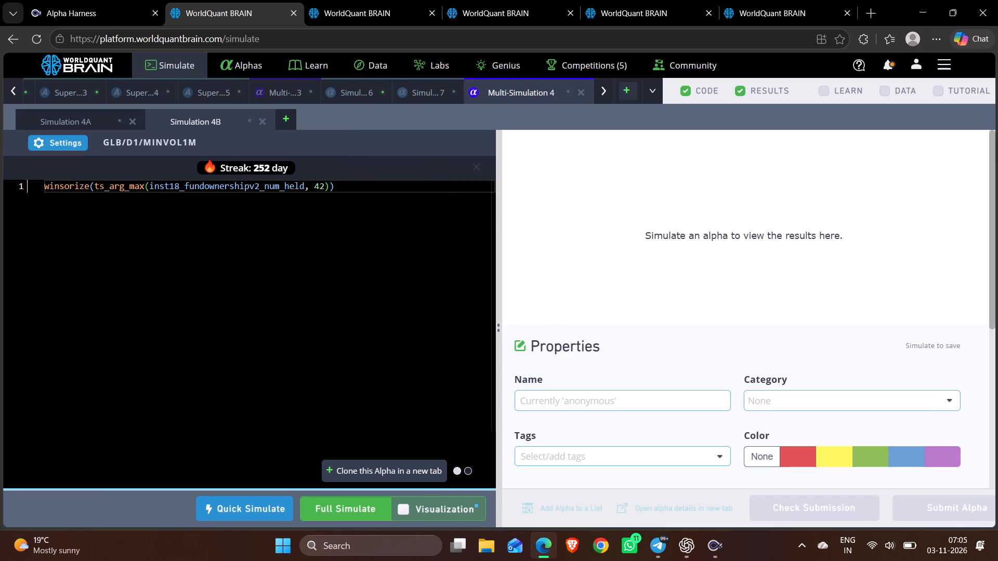
Set the ts_arg_max window in Simulation 4B to 60.
{"action": "double_click", "coordinate": [323, 189]}
{"action": "type", "text": "60"}
Clone the 60-window alpha into Simulation 4C and apply RAM neutralization to it.
{"action": "left_click", "coordinate": [390, 471]}
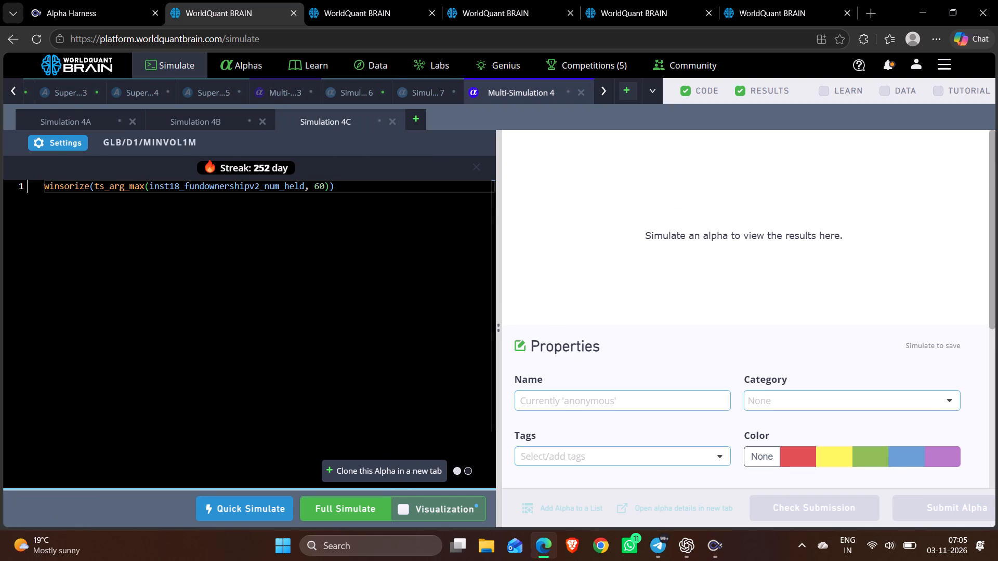
{"action": "left_click", "coordinate": [51, 138]}
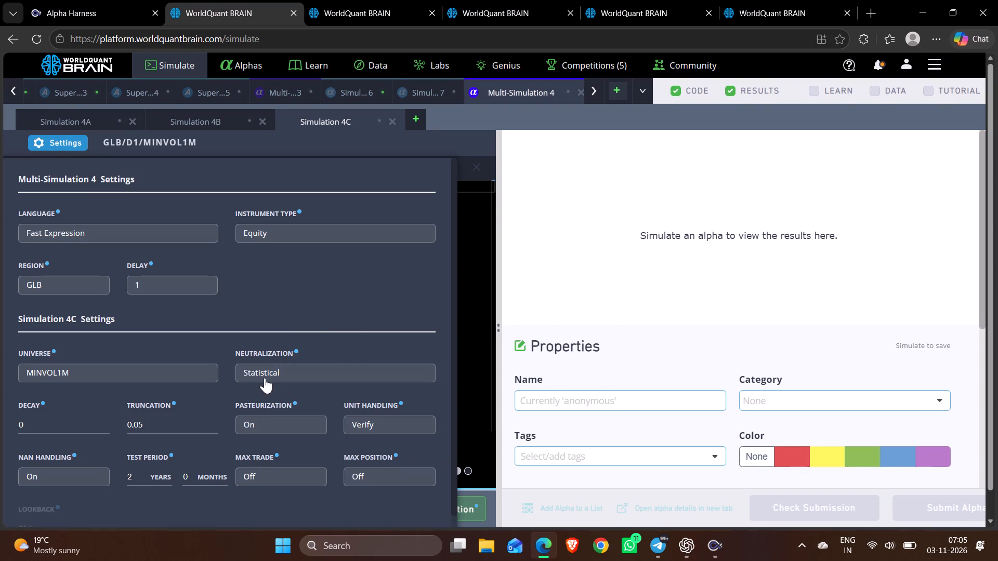
{"action": "left_click", "coordinate": [265, 378]}
{"action": "left_click", "coordinate": [262, 417]}
{"action": "scroll", "coordinate": [301, 455], "scroll_direction": "down", "scroll_amount": 6}
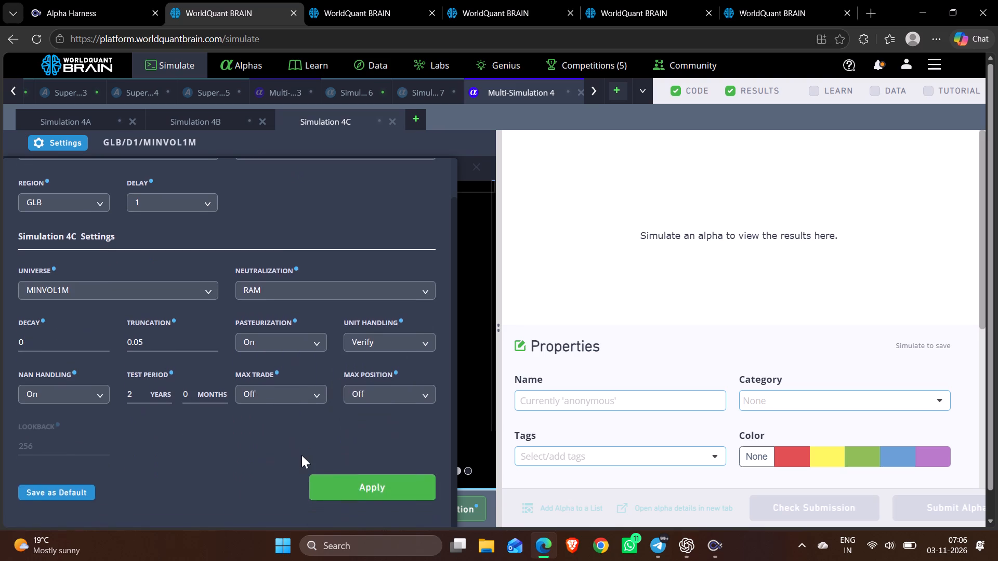
{"action": "left_click", "coordinate": [339, 518]}
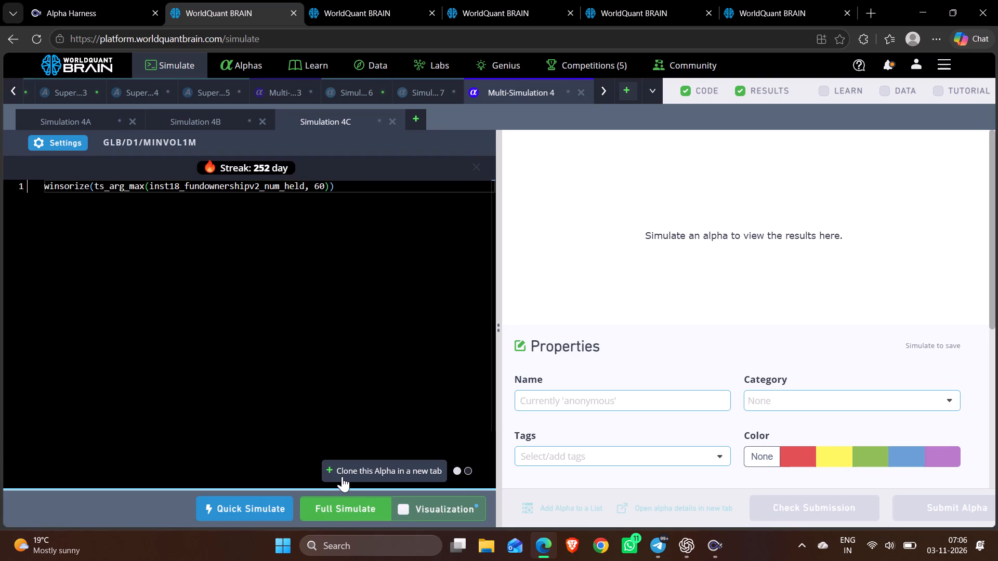
Clone the alpha into Simulation 4D and apply Crowding Factors neutralization to it.
{"action": "left_click", "coordinate": [344, 474]}
{"action": "left_click", "coordinate": [49, 139]}
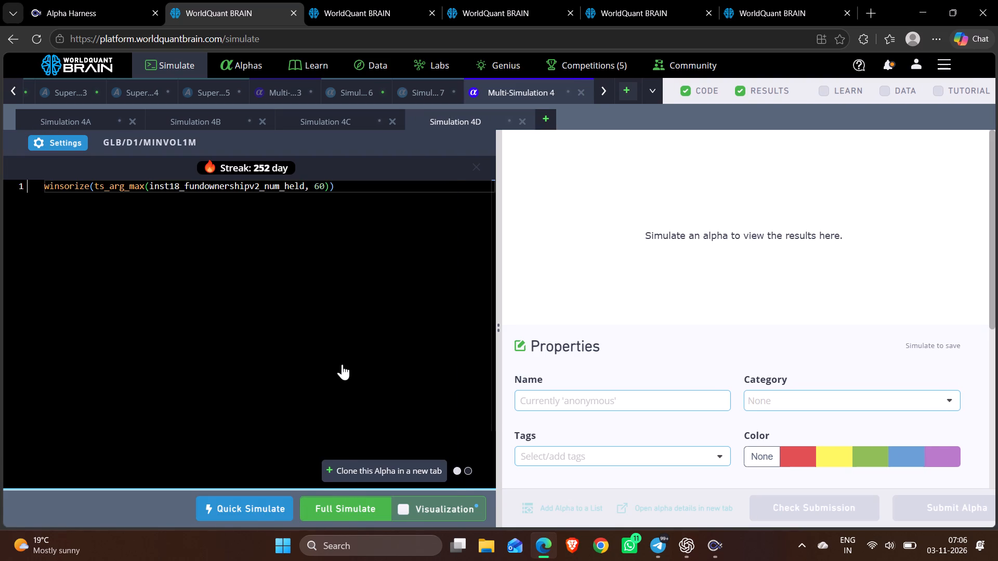
{"action": "left_click", "coordinate": [280, 370]}
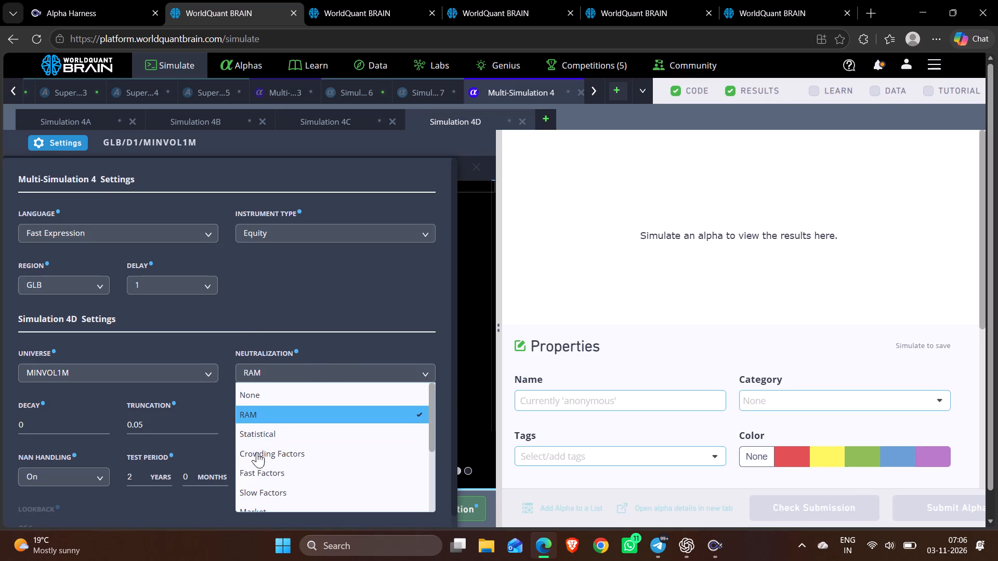
{"action": "left_click", "coordinate": [259, 451]}
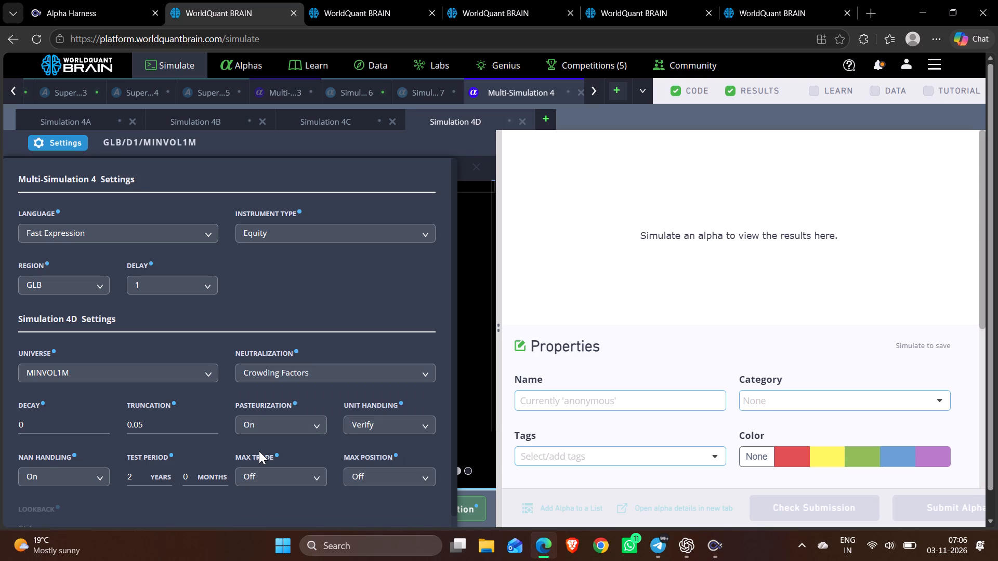
{"action": "scroll", "coordinate": [363, 456], "scroll_direction": "down", "scroll_amount": 7}
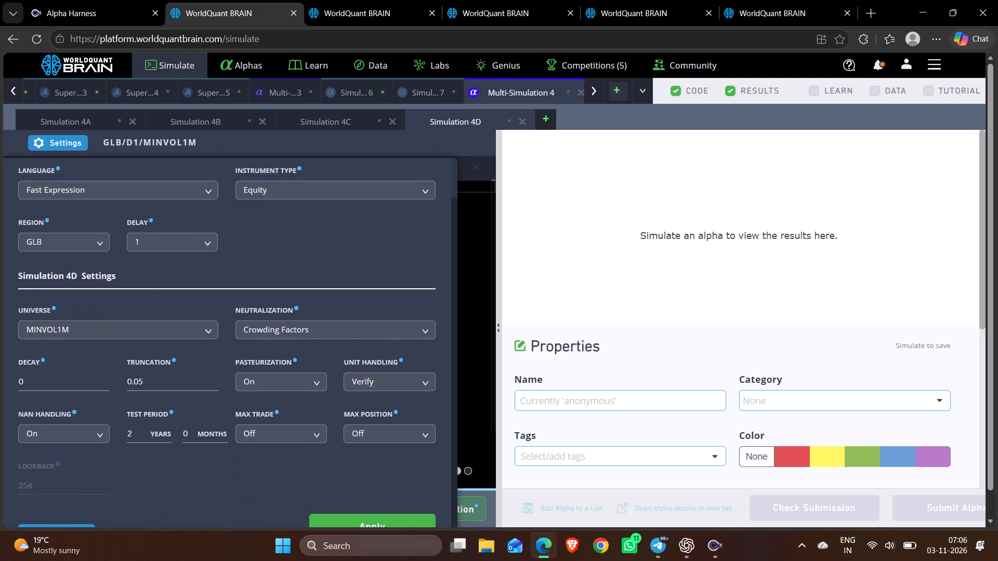
{"action": "left_click", "coordinate": [364, 520]}
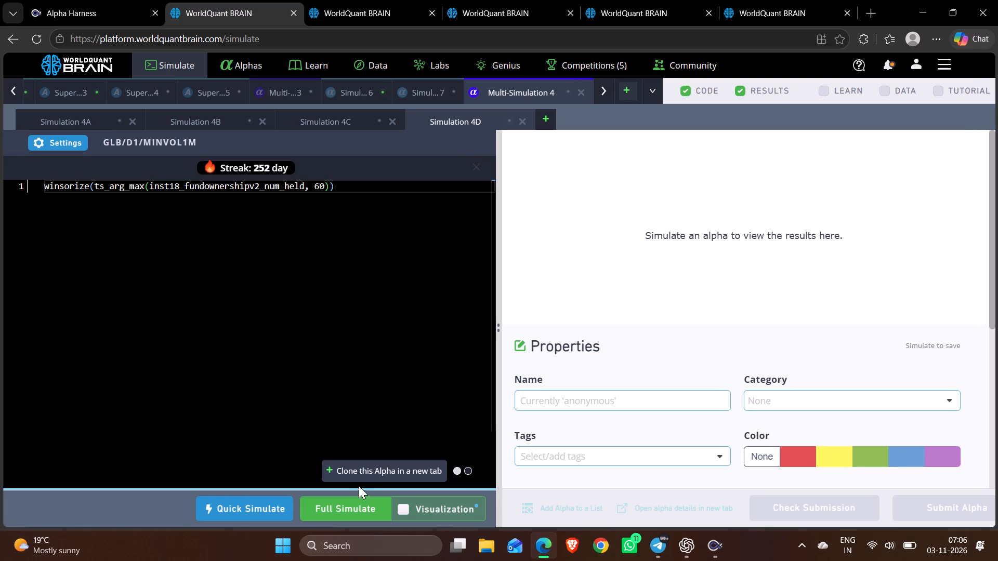
Clone the alpha into Simulation 4E and apply Fast Factors neutralization to it.
{"action": "left_click", "coordinate": [357, 473]}
{"action": "left_click", "coordinate": [71, 144]}
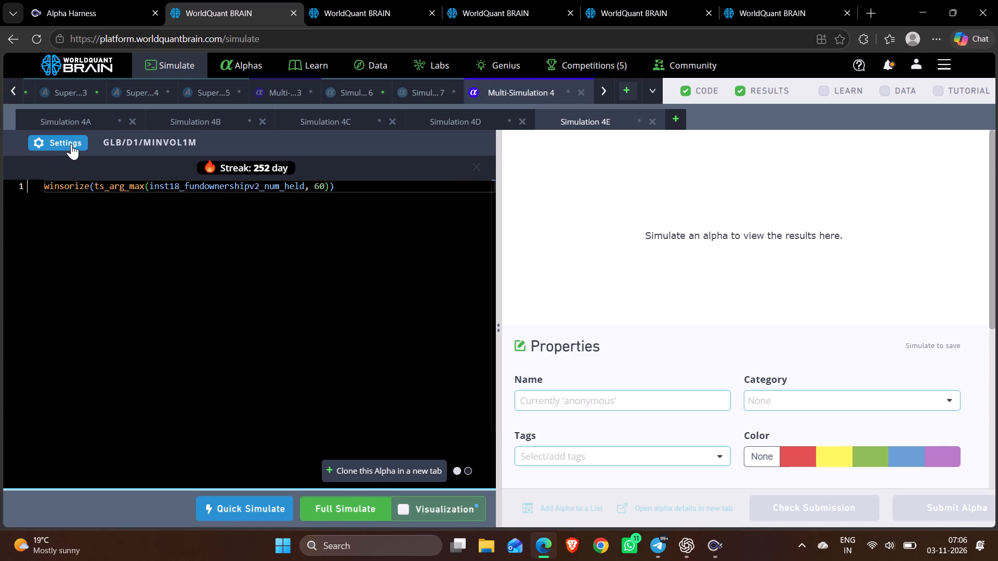
{"action": "left_click", "coordinate": [295, 365]}
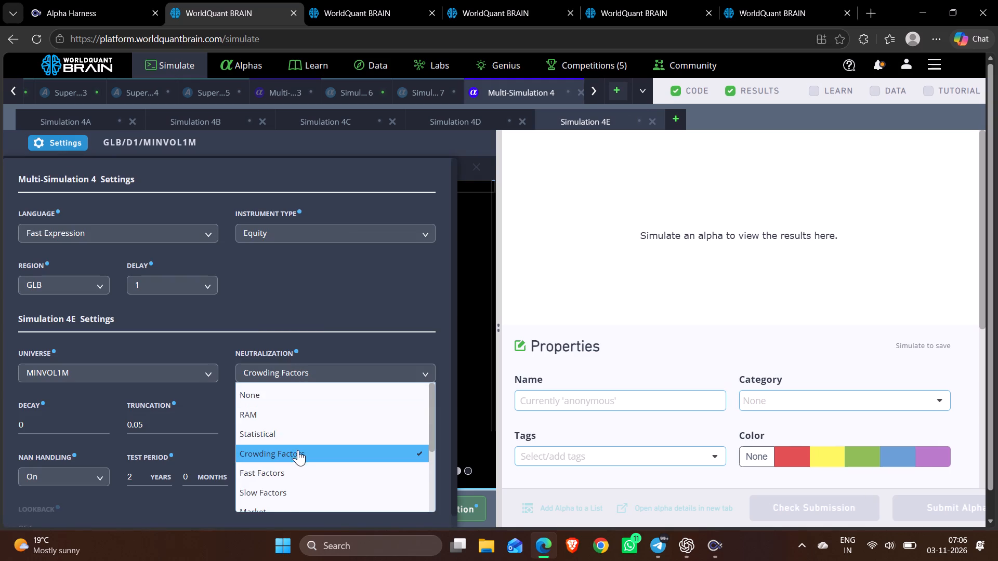
{"action": "left_click", "coordinate": [294, 470]}
{"action": "scroll", "coordinate": [294, 470], "scroll_direction": "down", "scroll_amount": 6}
{"action": "left_click", "coordinate": [344, 522]}
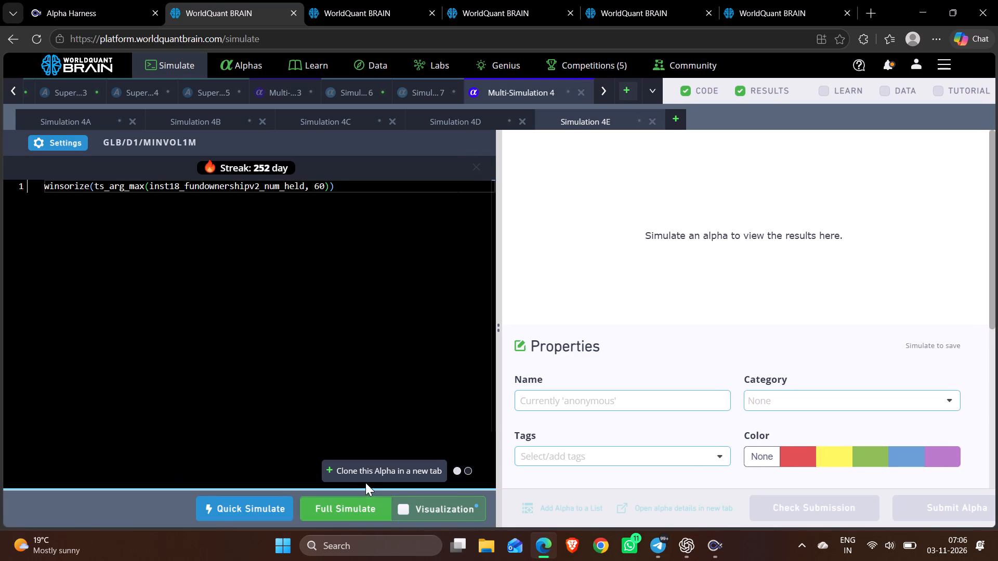
Clone the alpha into Simulation 4F and apply Slow Factors neutralization to it.
{"action": "left_click", "coordinate": [367, 471]}
{"action": "left_click", "coordinate": [82, 143]}
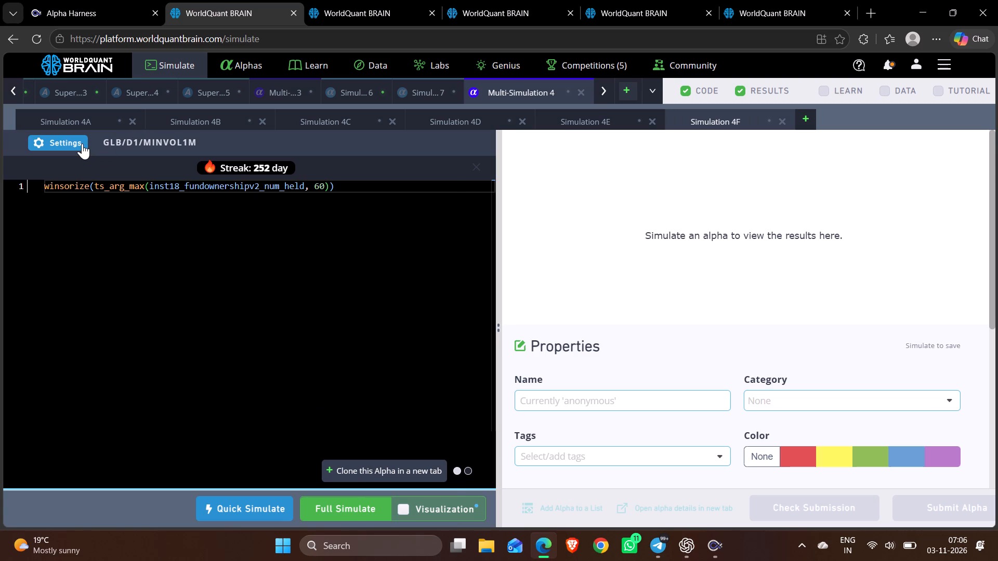
{"action": "left_click", "coordinate": [388, 374]}
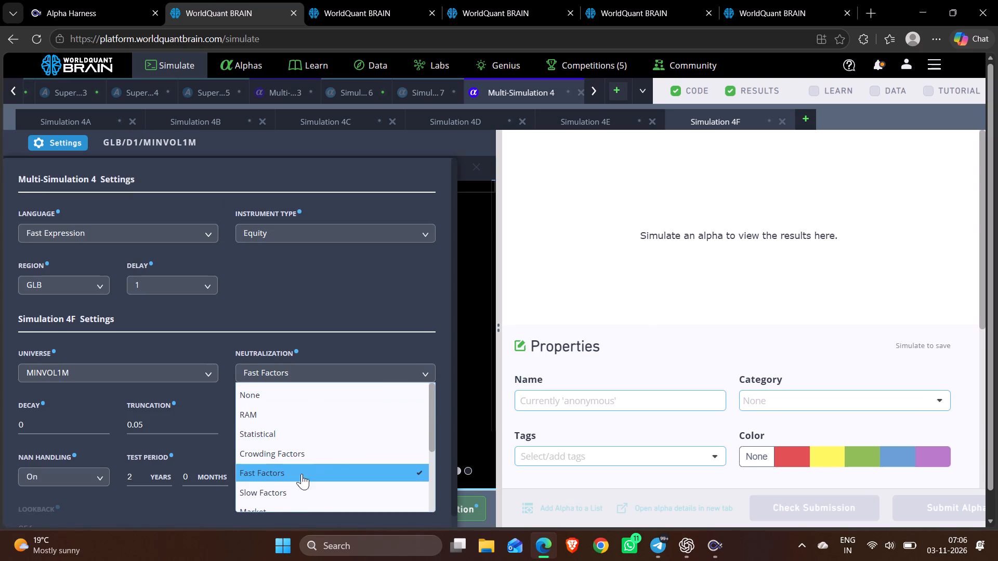
{"action": "left_click", "coordinate": [292, 485]}
{"action": "scroll", "coordinate": [342, 486], "scroll_direction": "down", "scroll_amount": 4}
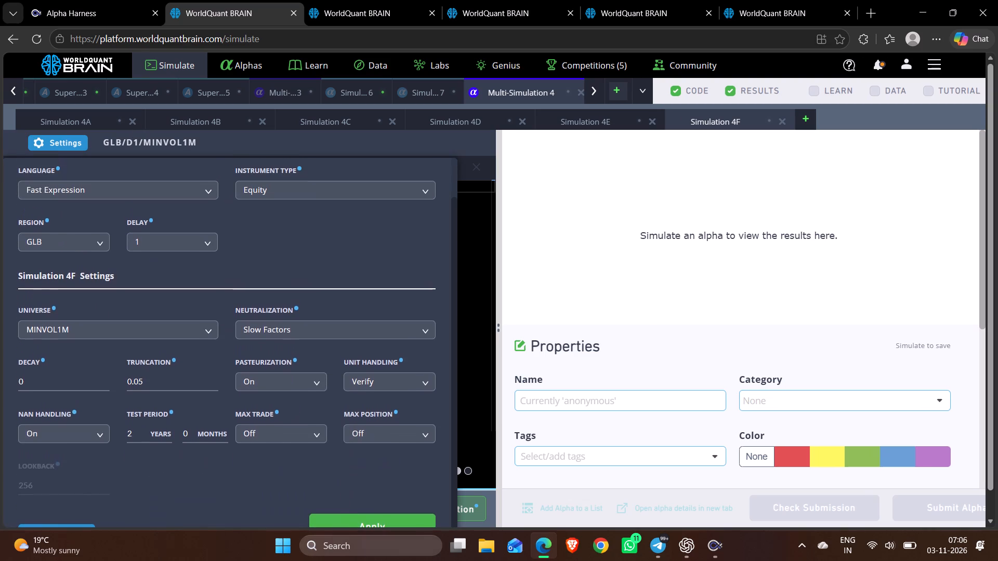
{"action": "left_click", "coordinate": [332, 517]}
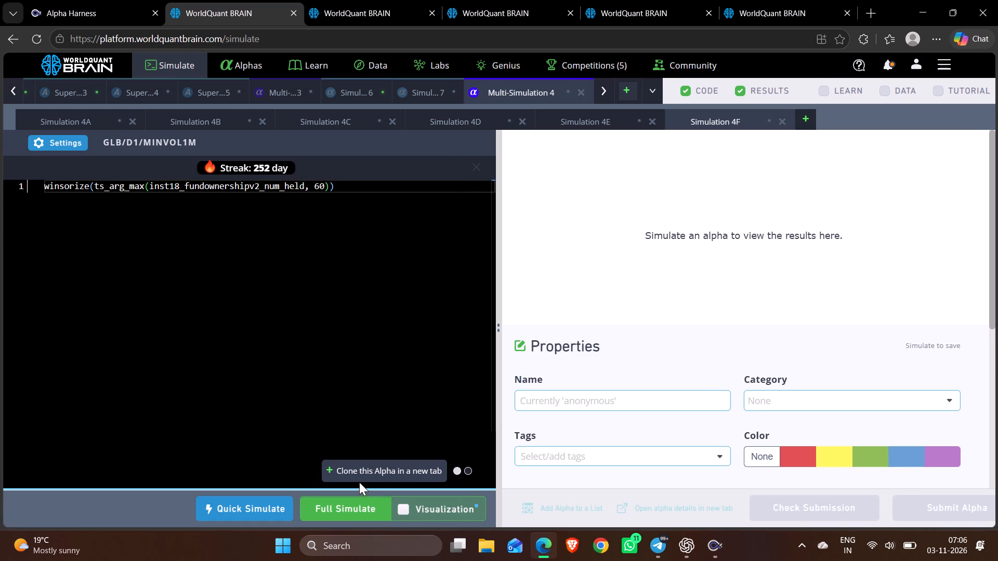
Clone the alpha into Simulation 4G and apply Sector neutralization to it.
{"action": "left_click", "coordinate": [358, 470]}
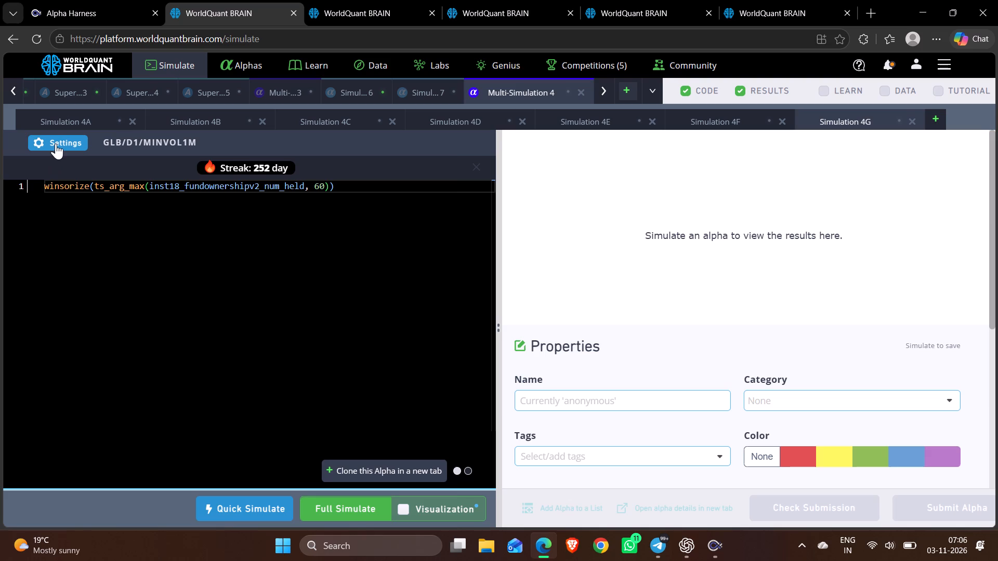
{"action": "left_click", "coordinate": [56, 143]}
{"action": "left_click", "coordinate": [364, 379]}
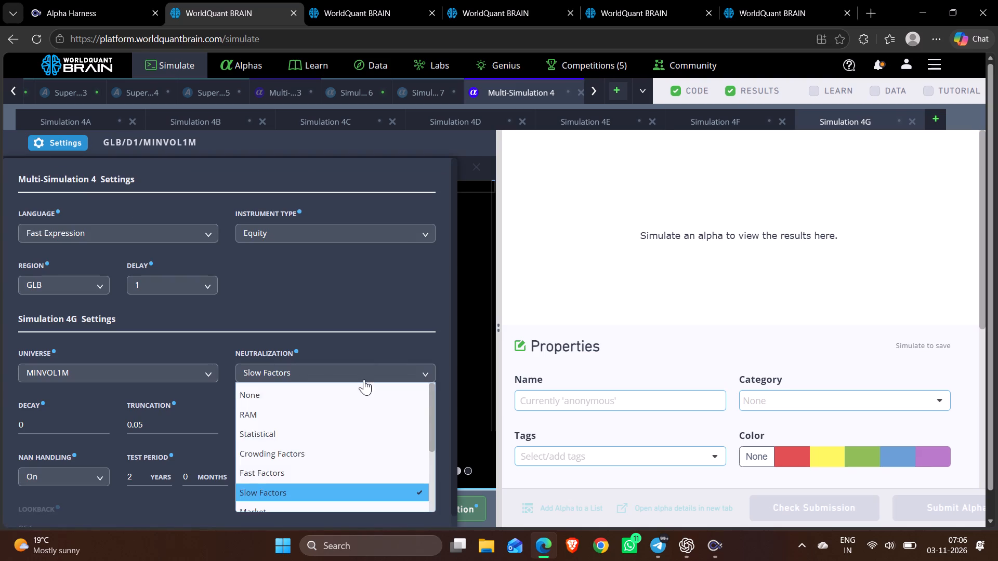
{"action": "scroll", "coordinate": [299, 474], "scroll_direction": "down", "scroll_amount": 1}
{"action": "left_click", "coordinate": [283, 476]}
{"action": "scroll", "coordinate": [283, 476], "scroll_direction": "down", "scroll_amount": 3}
{"action": "left_click", "coordinate": [335, 518]}
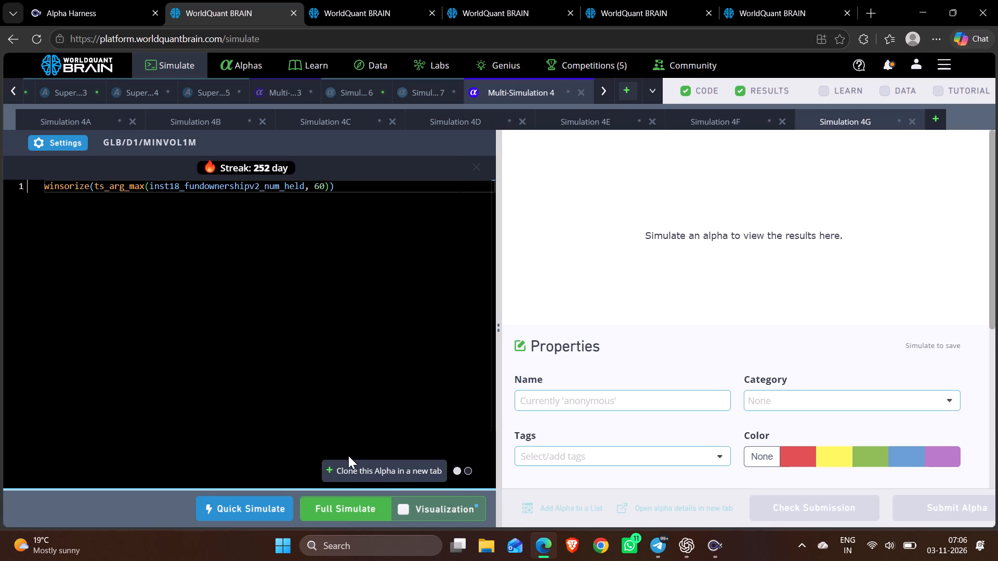
Clone the alpha into Simulation 4H and set its neutralization to Country / Region.
{"action": "left_click", "coordinate": [337, 463]}
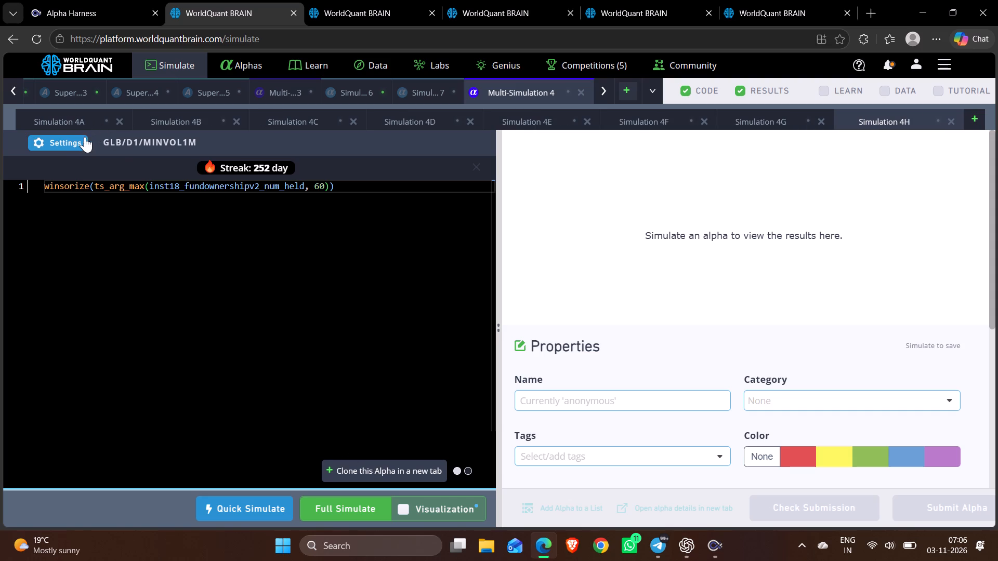
{"action": "left_click", "coordinate": [74, 142]}
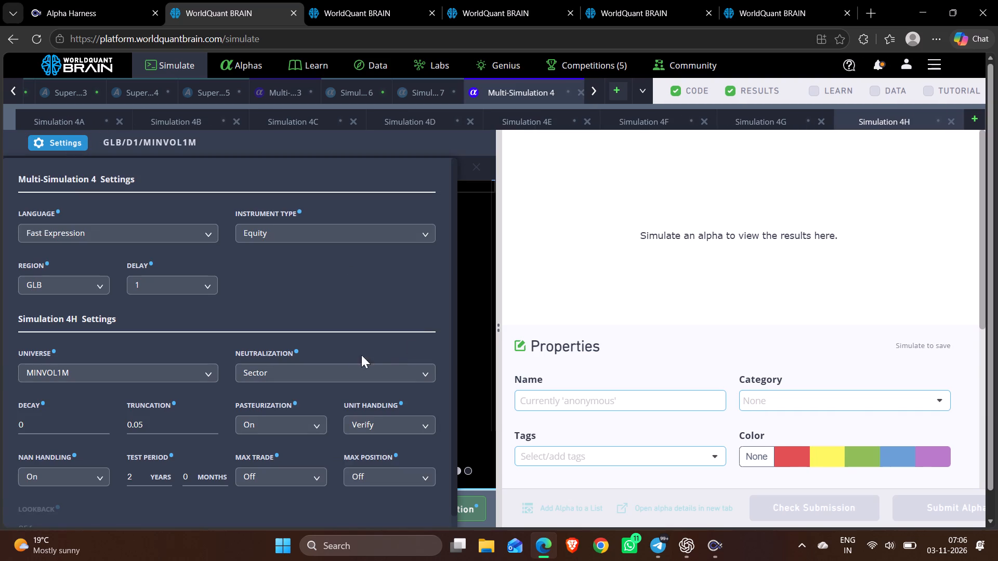
{"action": "left_click", "coordinate": [343, 365]}
{"action": "scroll", "coordinate": [291, 456], "scroll_direction": "down", "scroll_amount": 2}
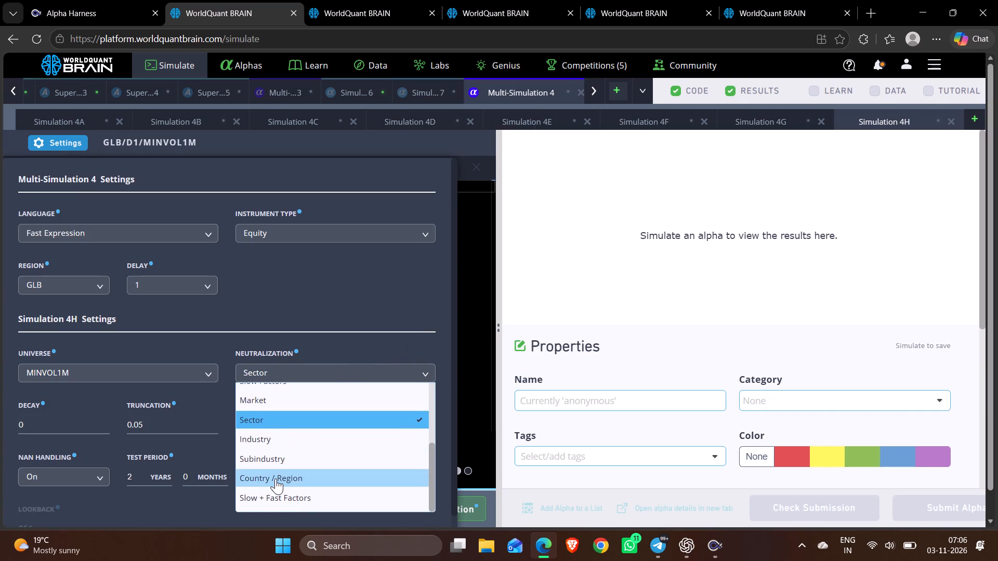
{"action": "left_click", "coordinate": [275, 478]}
{"action": "scroll", "coordinate": [275, 478], "scroll_direction": "down", "scroll_amount": 6}
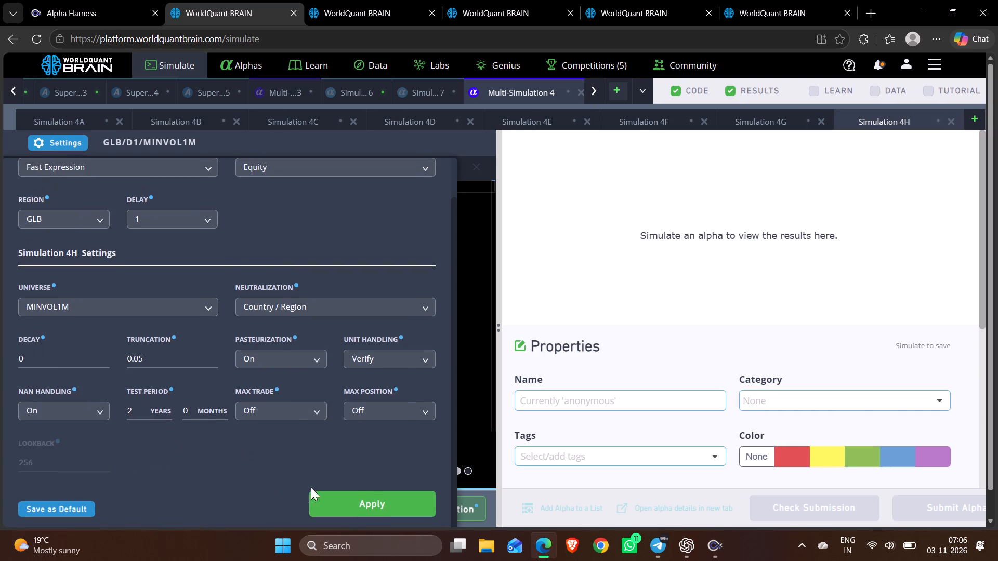
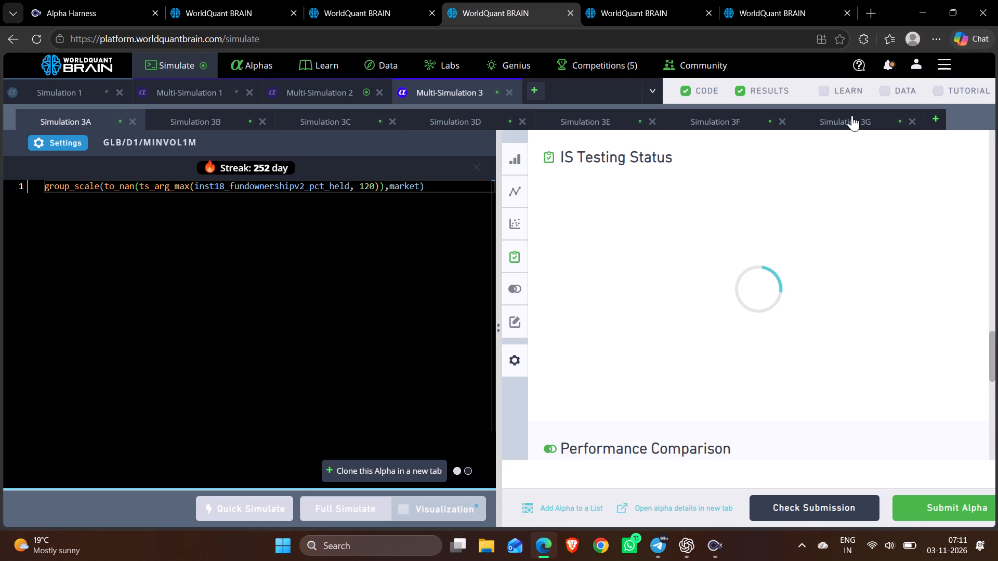
Copy the kth_element expression from Simulation 3G in Multi-Simulation 3.
{"action": "left_click", "coordinate": [852, 115]}
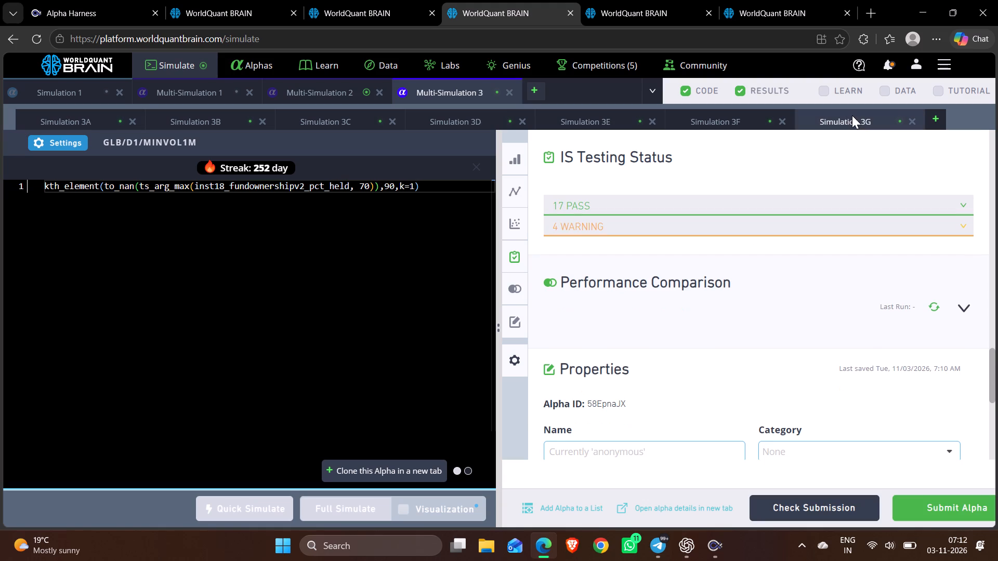
{"action": "triple_click", "coordinate": [275, 209]}
{"action": "left_click", "coordinate": [275, 209]}
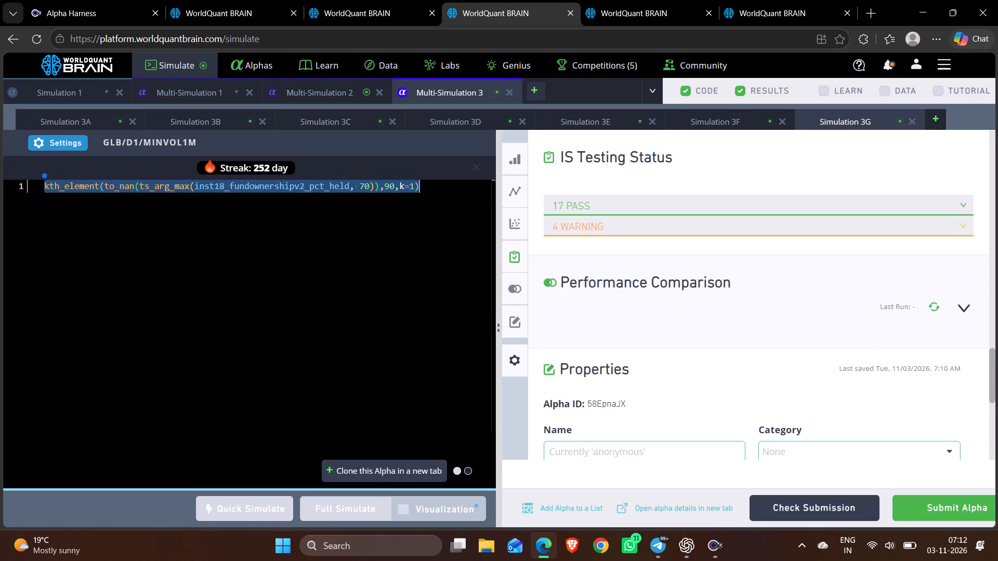
{"action": "key", "text": "ctrl+c"}
Close Simulations 3A through 3E in Multi-Simulation 3.
{"action": "double_click", "coordinate": [133, 120]}
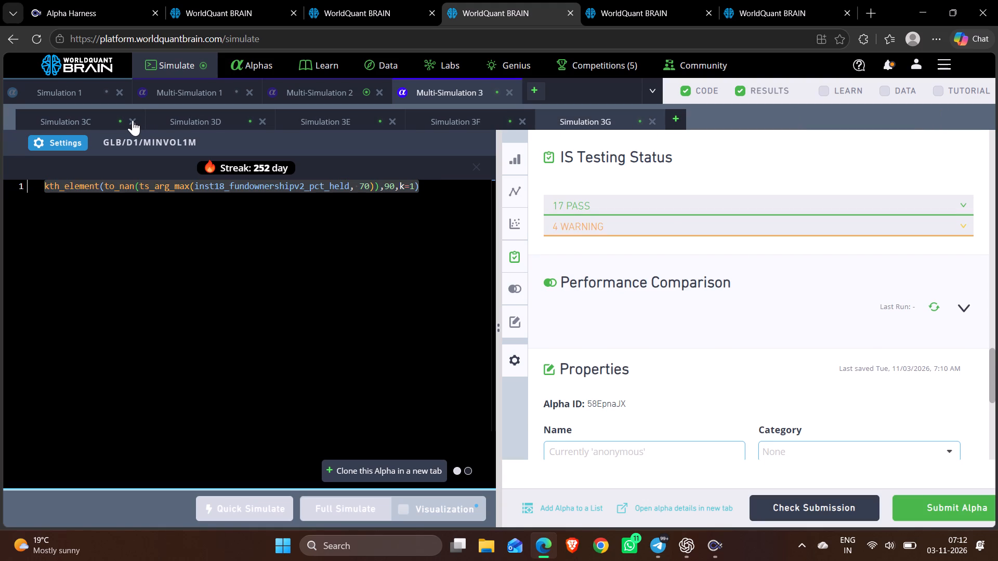
{"action": "double_click", "coordinate": [133, 120]}
{"action": "left_click", "coordinate": [133, 120]}
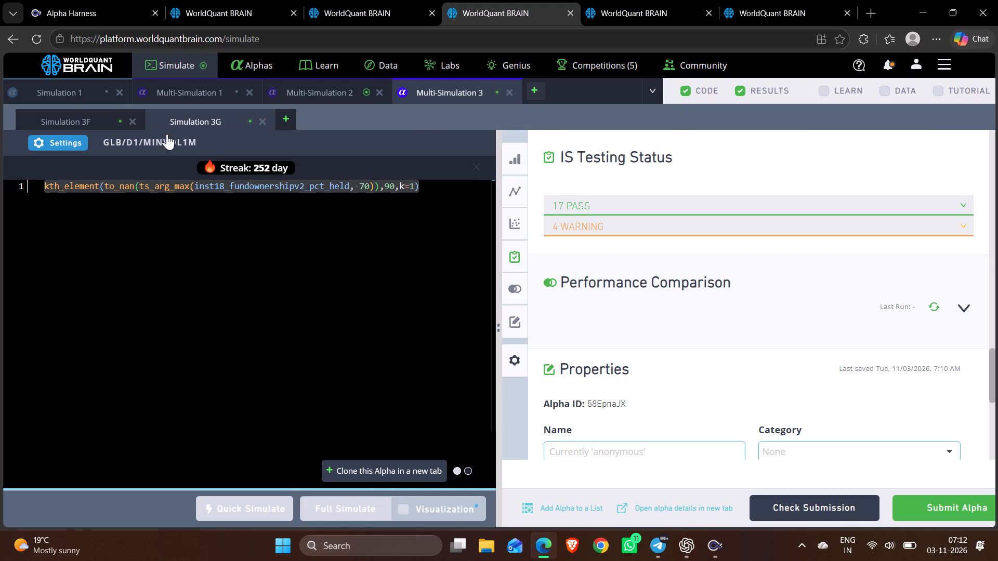
Expand the warnings in Simulation 3G's IS Testing Status.
{"action": "left_click", "coordinate": [652, 224]}
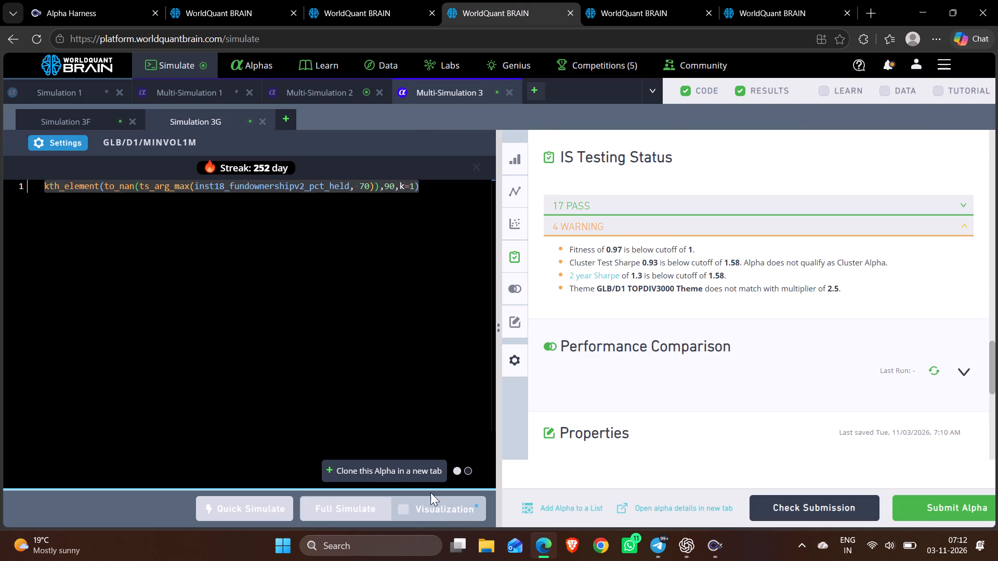
Clone the Simulation 3G alpha into Simulation 3H and wrap its expression in group_zscore with currency as the group.
{"action": "left_click", "coordinate": [396, 479]}
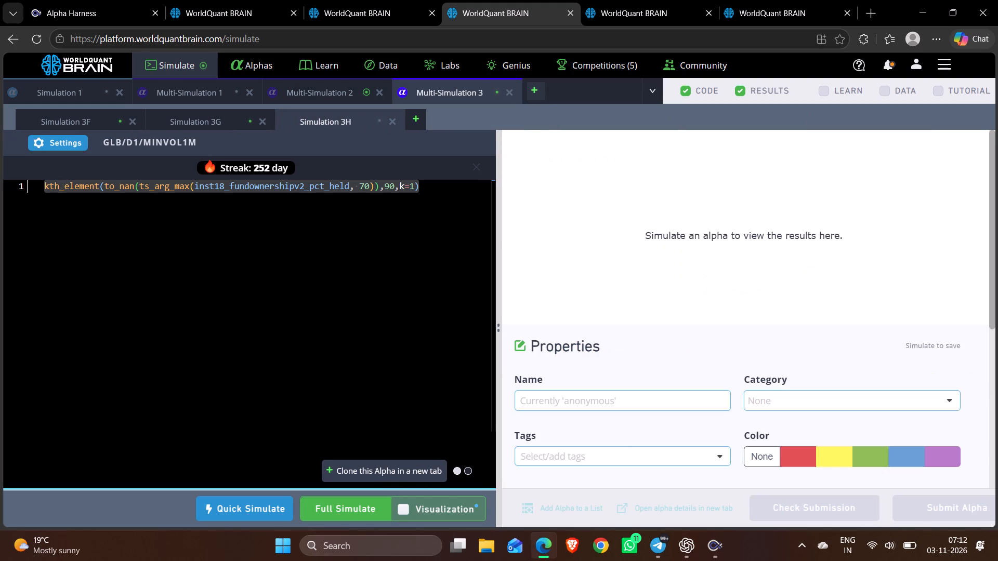
{"action": "triple_click", "coordinate": [271, 354]}
{"action": "left_click", "coordinate": [271, 354]}
{"action": "key", "text": "shift+parenleft"}
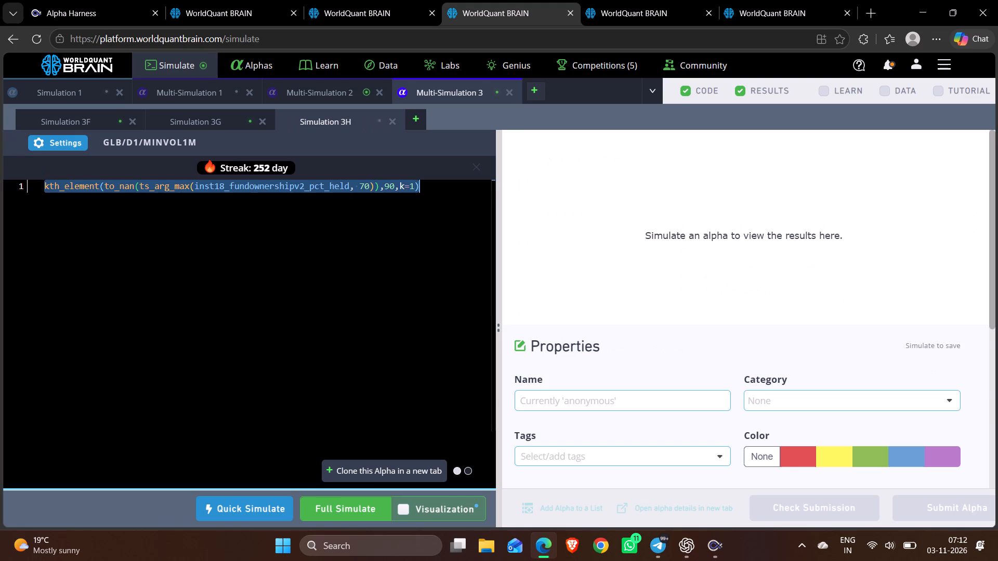
{"action": "key", "text": "Left"}
{"action": "key", "text": "Left"}
{"action": "key", "text": "Left"}
{"action": "type", "text": "gzs"}
{"action": "key", "text": "Return"}
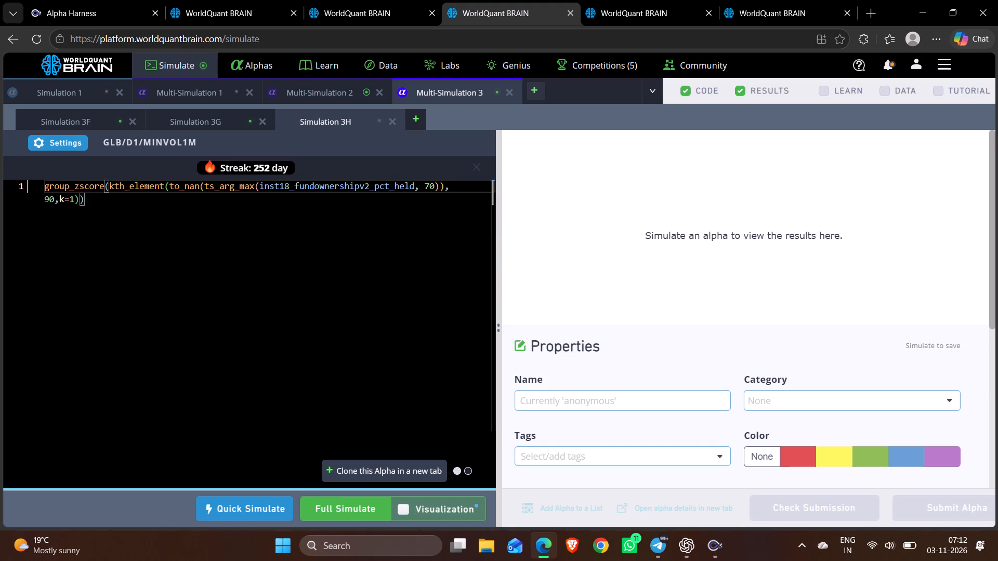
{"action": "left_click", "coordinate": [267, 332]}
{"action": "key", "text": "Left"}
{"action": "key", "text": "comma"}
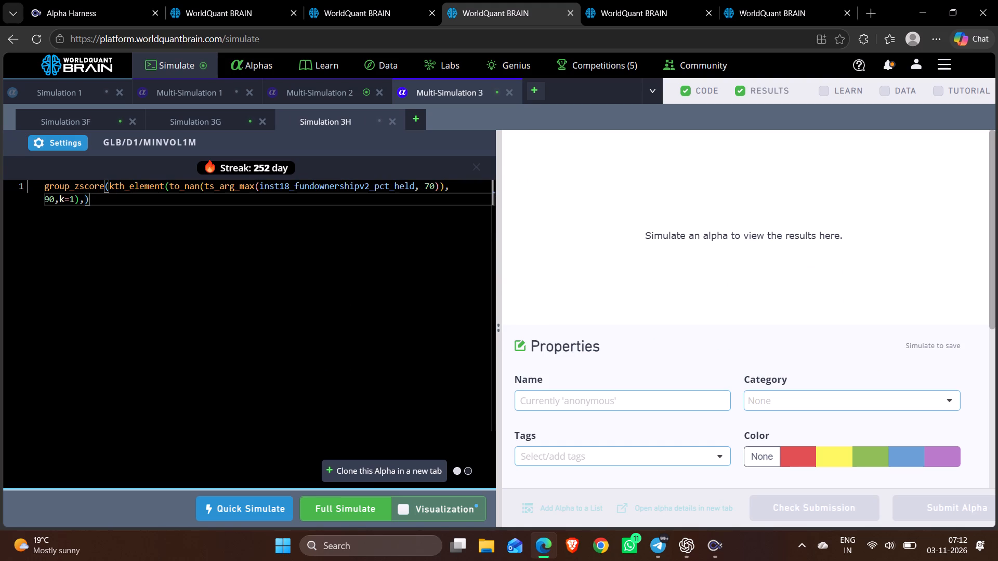
{"action": "type", "text": "crra"}
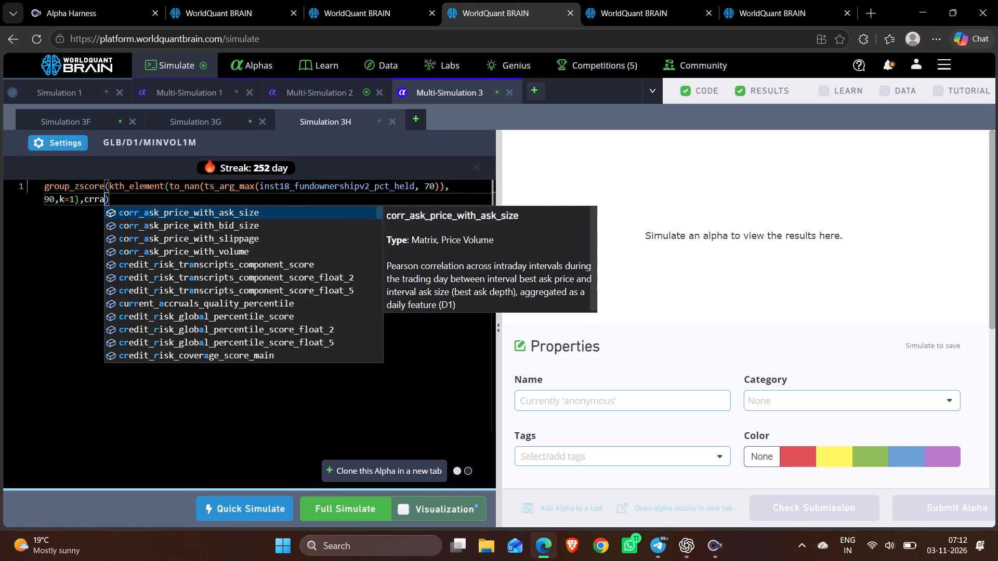
{"action": "key", "text": "BackSpace"}
{"action": "key", "text": "n"}
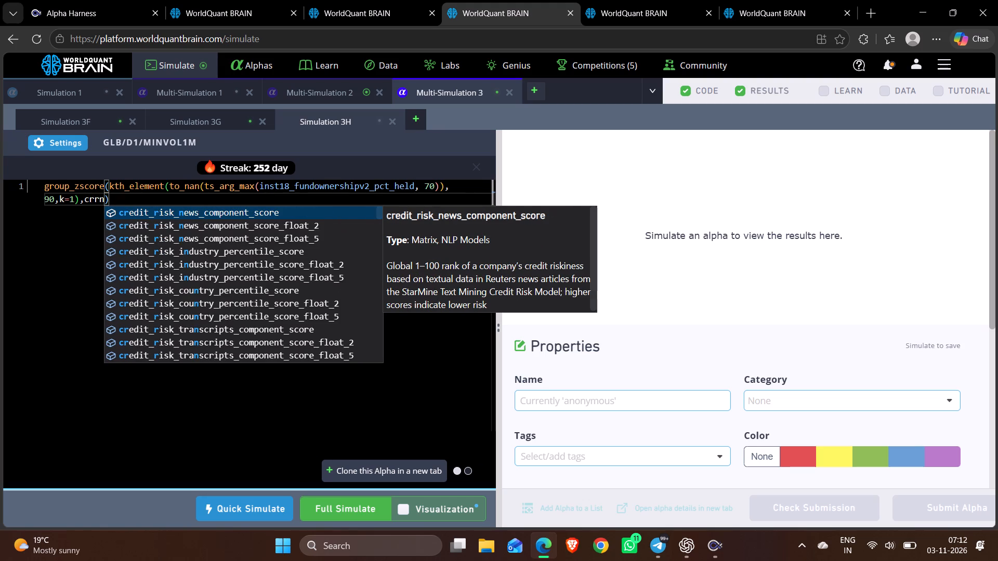
{"action": "key", "text": "n"}
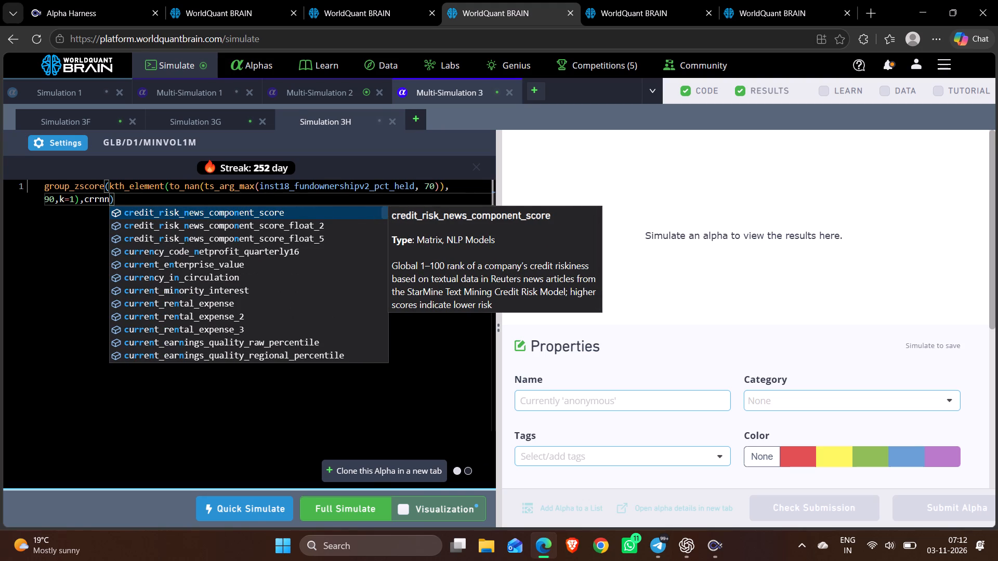
{"action": "key", "text": "BackSpace"}
{"action": "key", "text": "BackSpace"}
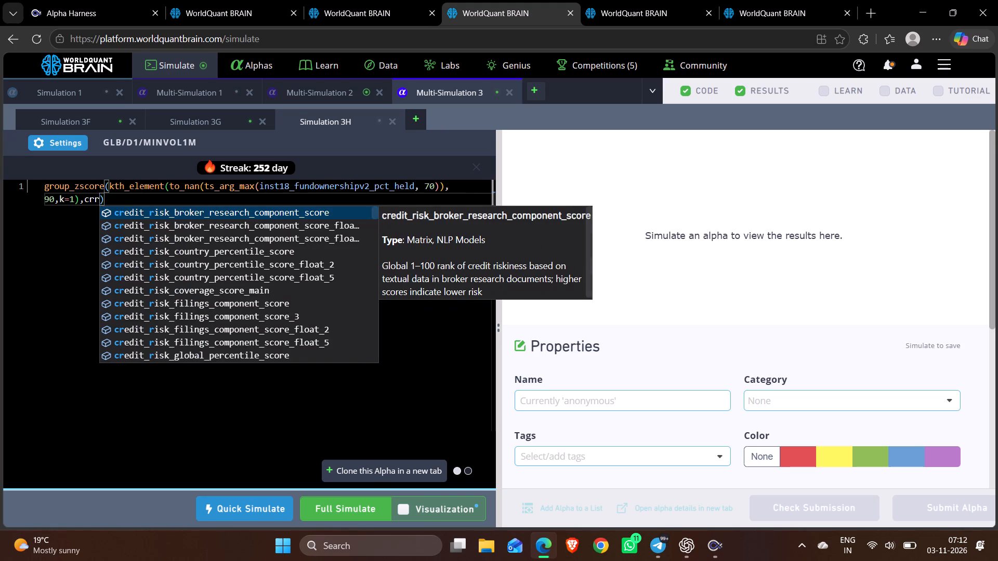
{"action": "key", "text": "e"}
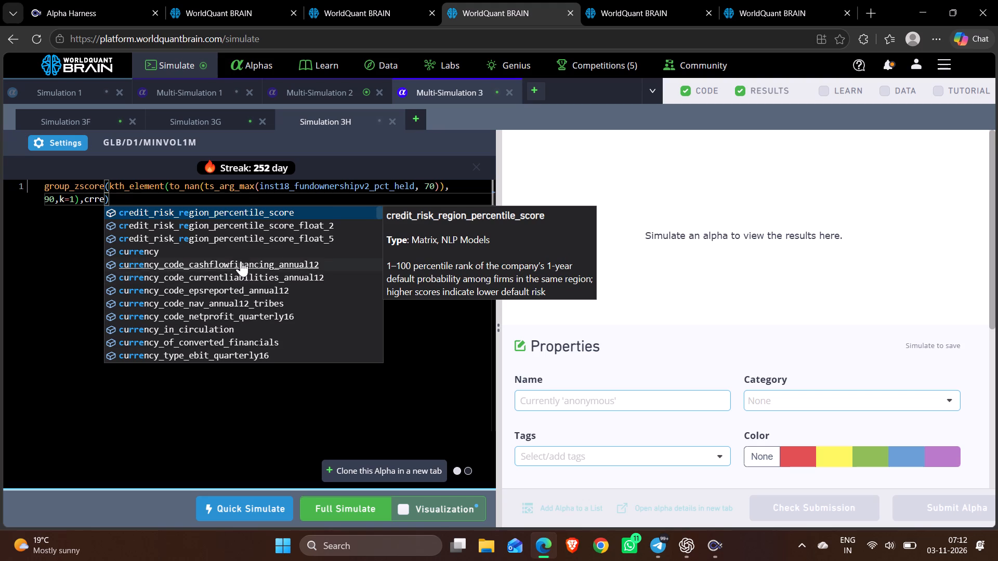
{"action": "left_click", "coordinate": [235, 247]}
Clone the alpha into Simulation 3I and change its group_zscore grouping to exchange.
{"action": "left_click", "coordinate": [396, 475]}
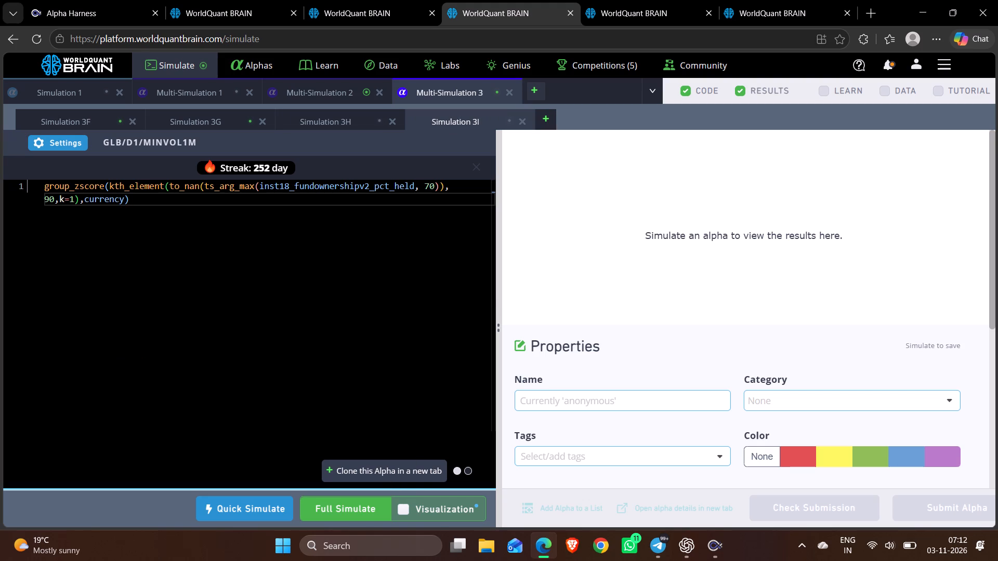
{"action": "double_click", "coordinate": [111, 202]}
{"action": "type", "text": "exch"}
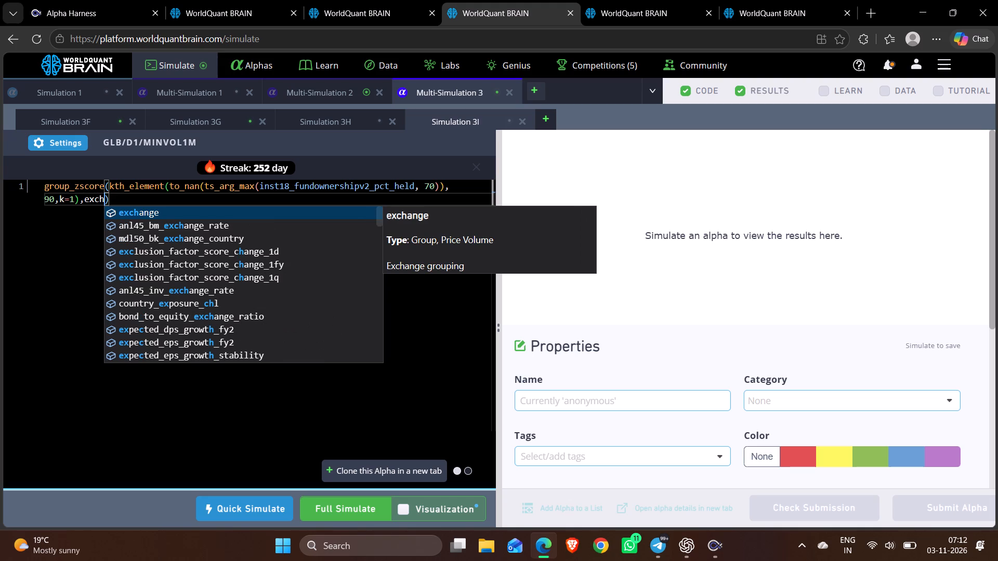
{"action": "key", "text": "Return"}
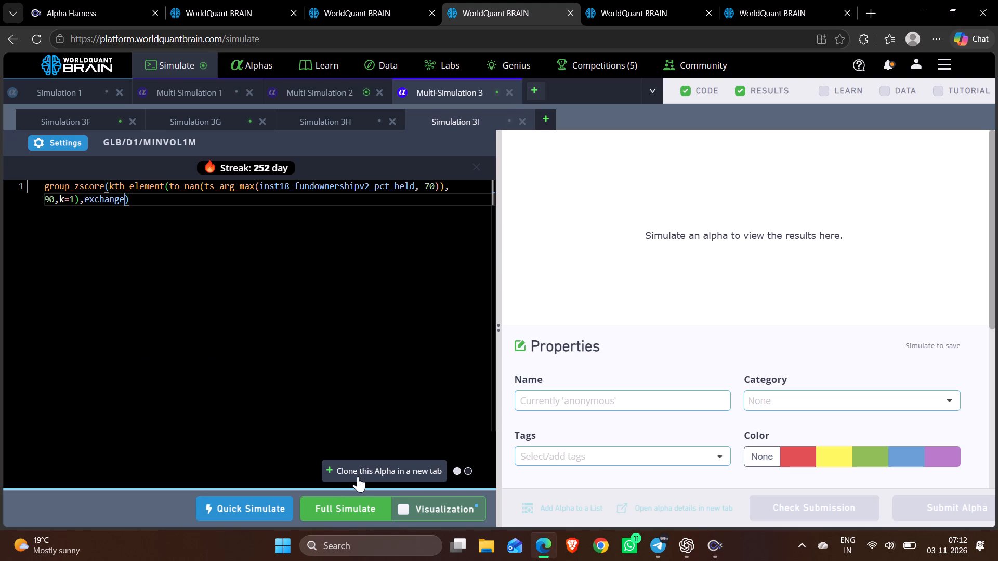
Clone the alpha into Simulation 3J and replace its outer operator with group_neutralize.
{"action": "left_click", "coordinate": [358, 476]}
{"action": "double_click", "coordinate": [59, 181]}
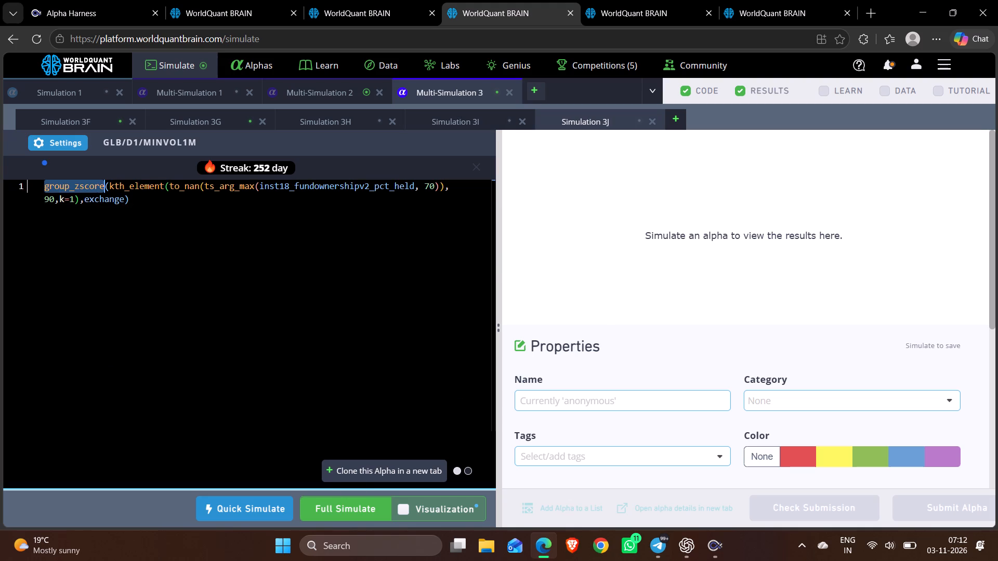
{"action": "type", "text": "gn"}
{"action": "key", "text": "Return"}
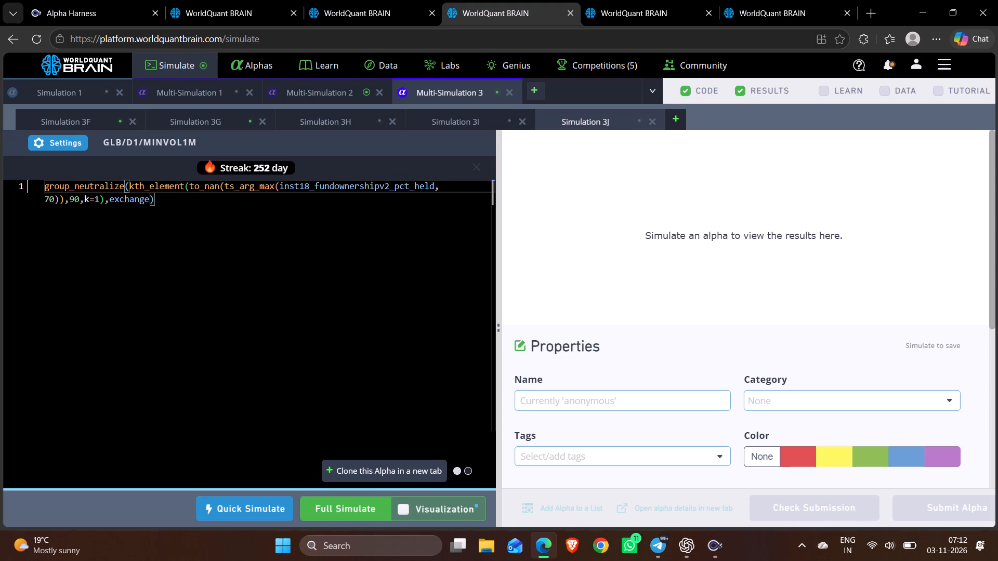
Clone the alpha into Simulation 3K and replace its outer operator with group_scale.
{"action": "left_click", "coordinate": [326, 470]}
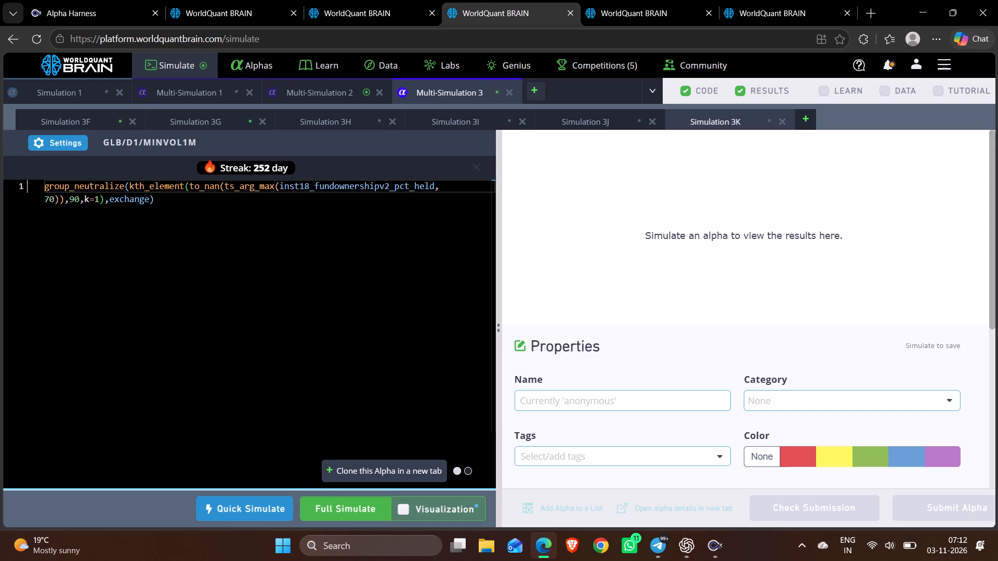
{"action": "double_click", "coordinate": [58, 183]}
{"action": "type", "text": "gsc"}
{"action": "key", "text": "Return"}
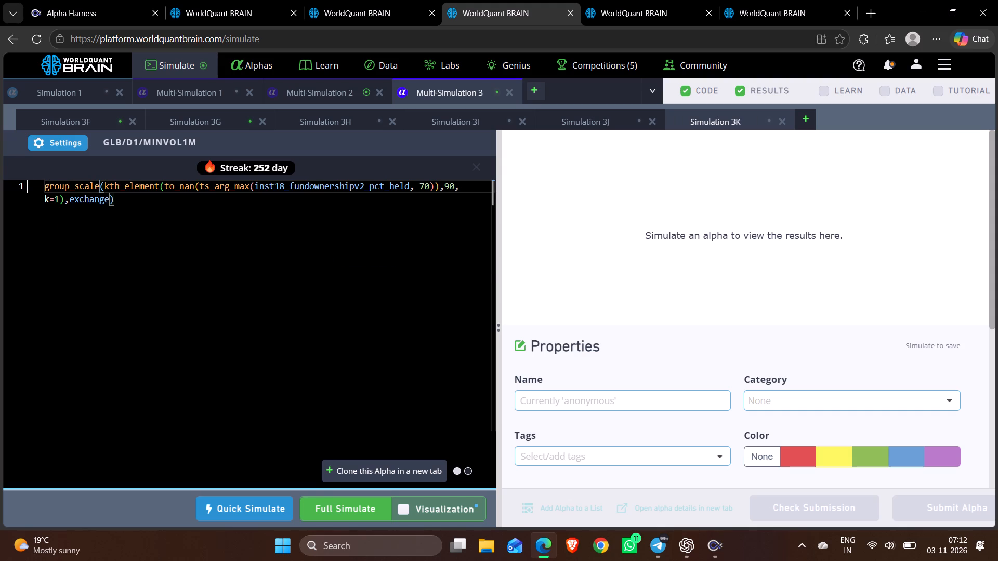
Clone the alpha into Simulation 3L and replace its outer operator with group_backfill, adding a 126-day window after exchange.
{"action": "left_click", "coordinate": [408, 465]}
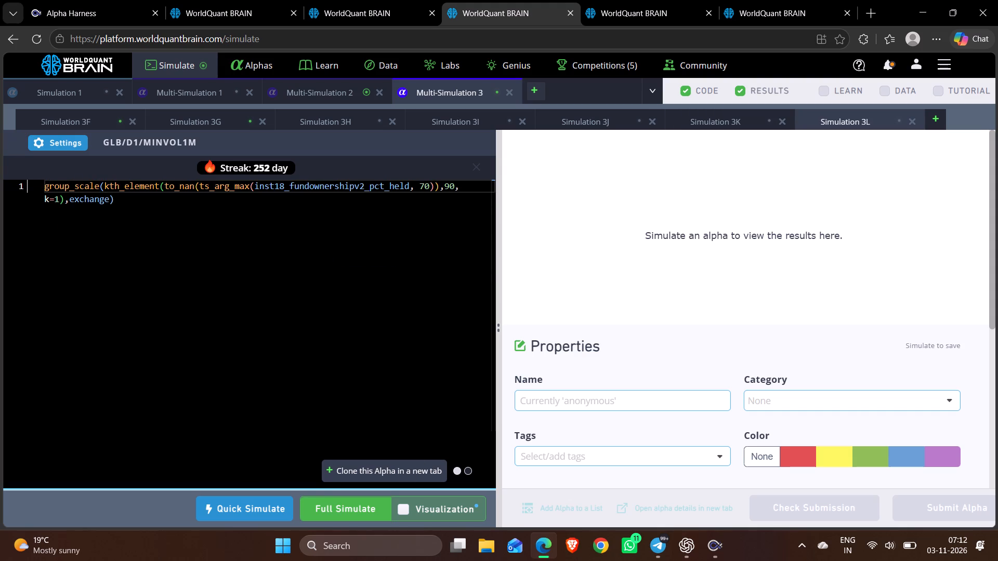
{"action": "double_click", "coordinate": [82, 181]}
{"action": "type", "text": "gb"}
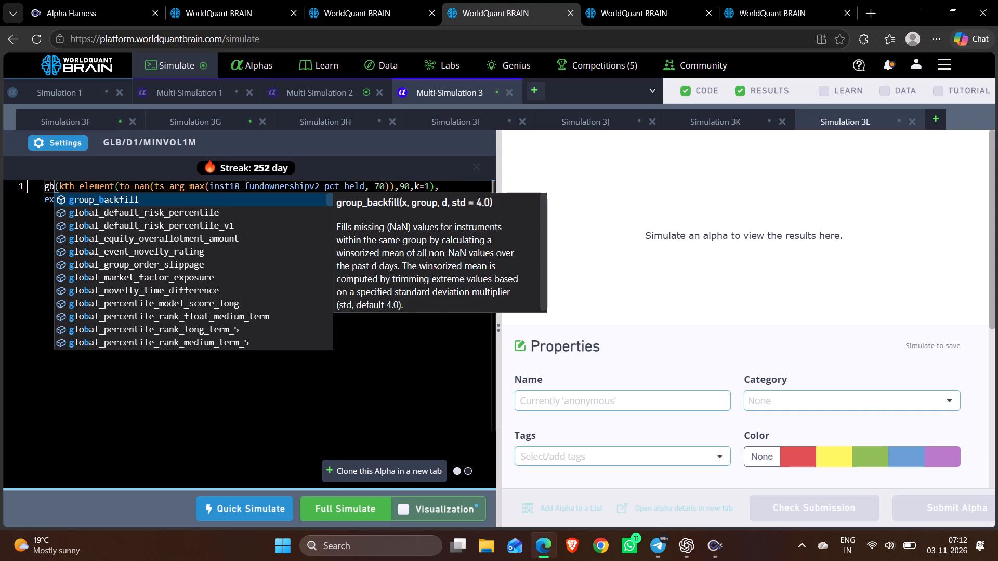
{"action": "key", "text": "Return"}
{"action": "left_click", "coordinate": [120, 230]}
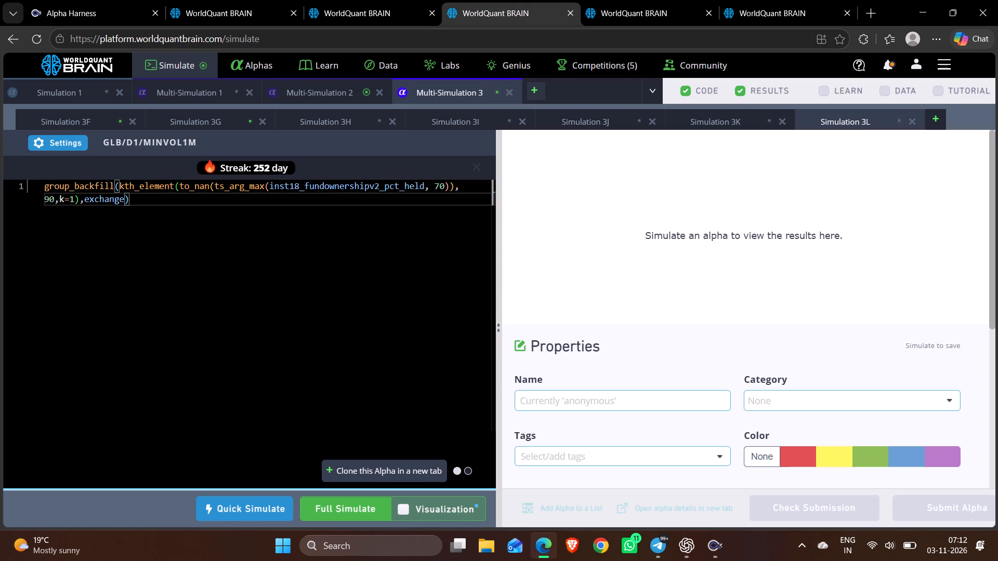
{"action": "key", "text": "Left"}
{"action": "type", "text": ",126"}
Run the full simulation of Multi-Simulation 3.
{"action": "left_click", "coordinate": [347, 509]}
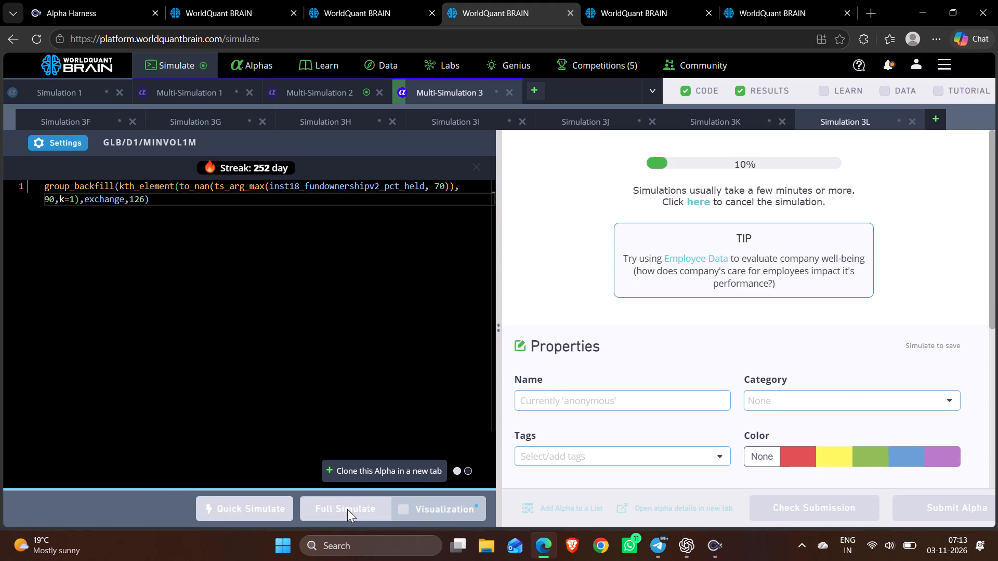
Reveal and review the test-period results of Simulations 2A, 2I, 2H and 2G in Multi-Simulation 2.
{"action": "left_click", "coordinate": [321, 88]}
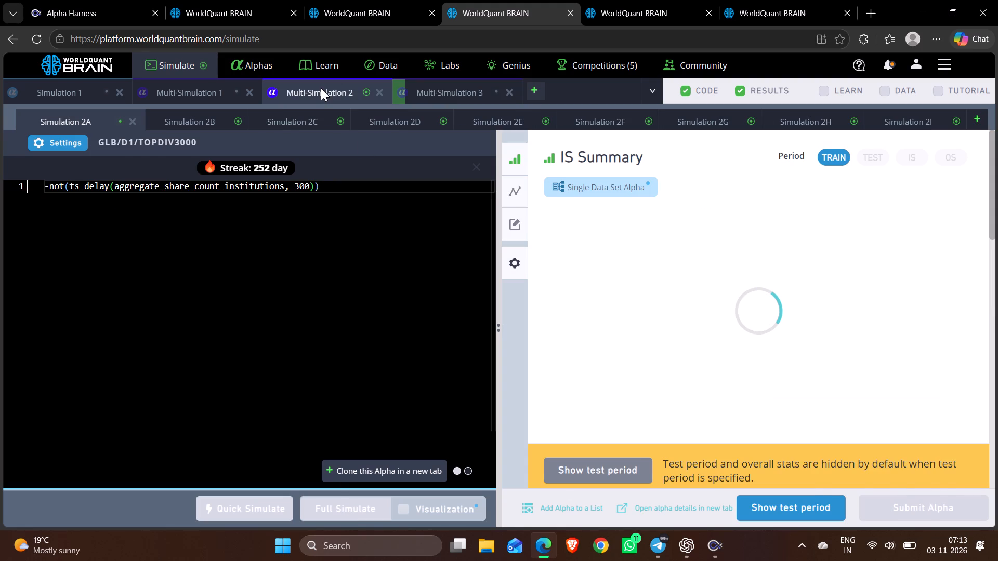
{"action": "left_click", "coordinate": [773, 514]}
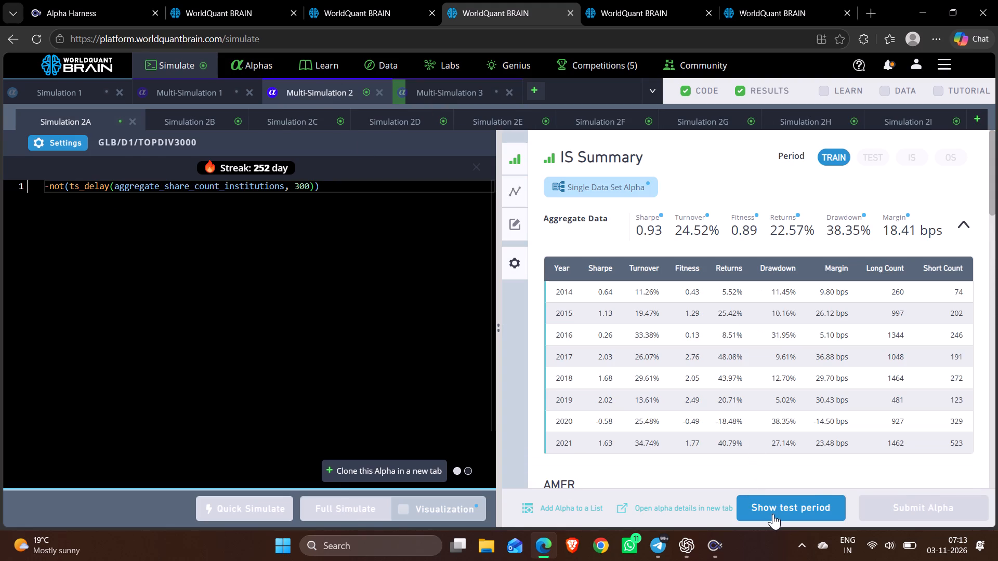
{"action": "left_click", "coordinate": [893, 119]}
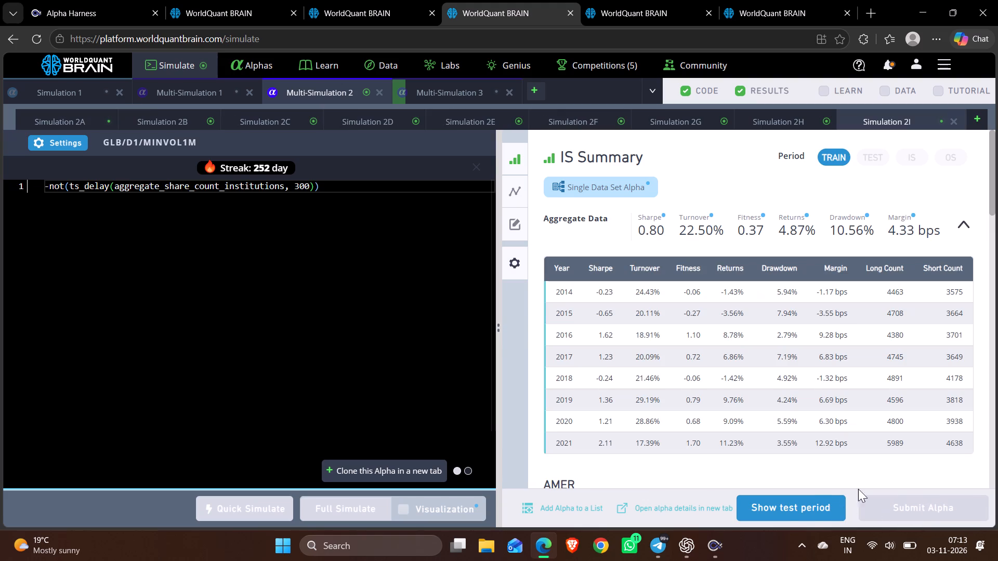
{"action": "left_click", "coordinate": [800, 510]}
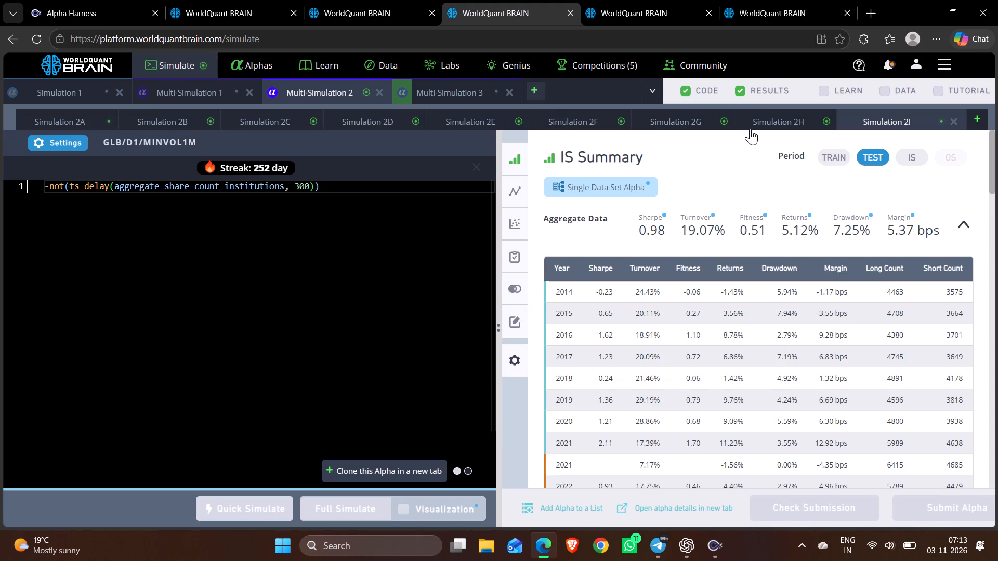
{"action": "left_click", "coordinate": [751, 123]}
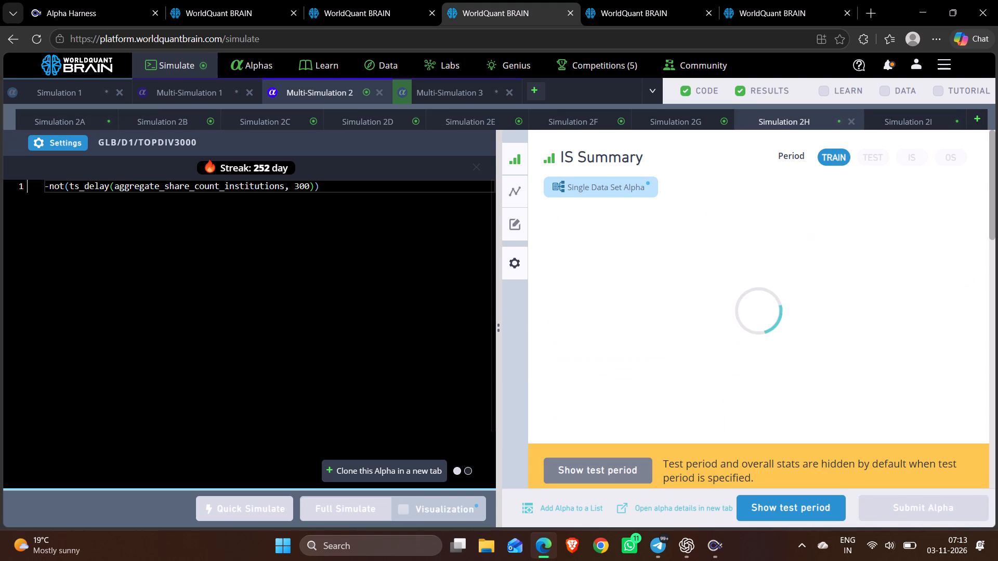
{"action": "left_click", "coordinate": [810, 502]}
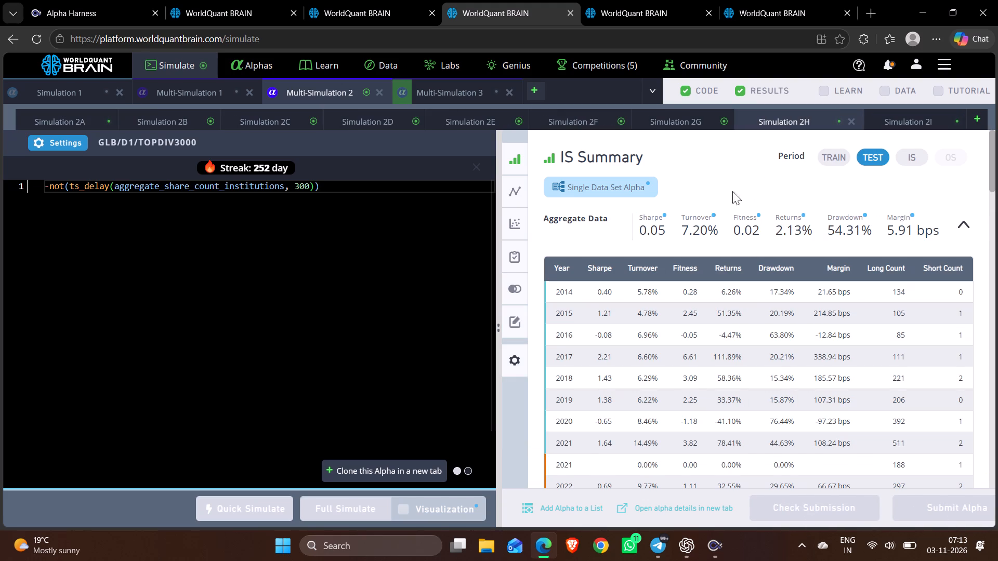
{"action": "left_click", "coordinate": [677, 110]}
{"action": "left_click", "coordinate": [783, 498]}
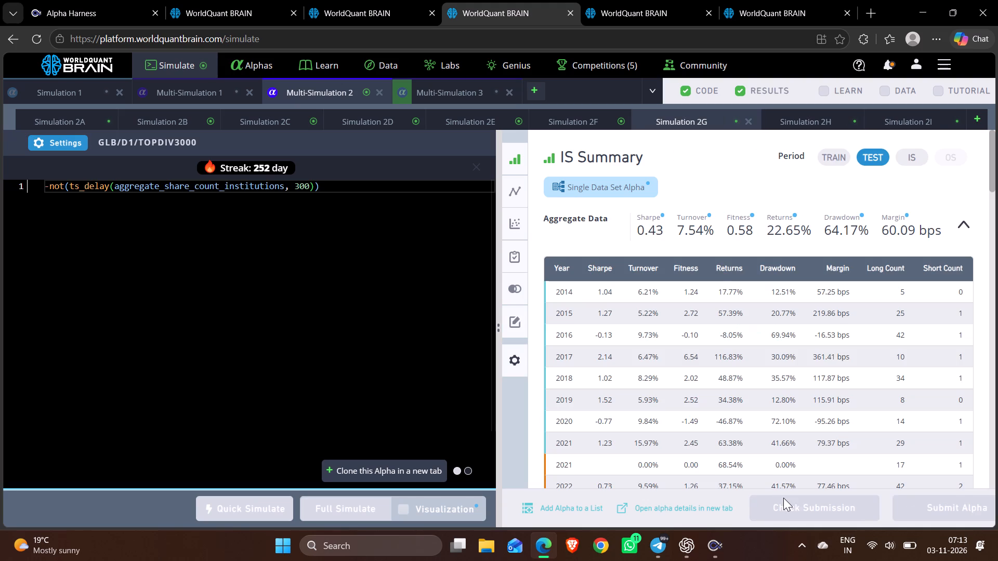
Reveal and review the test-period results of Simulations 2F, 2D, 2C and 2B, and check the train-period results of 2E.
{"action": "left_click", "coordinate": [582, 121]}
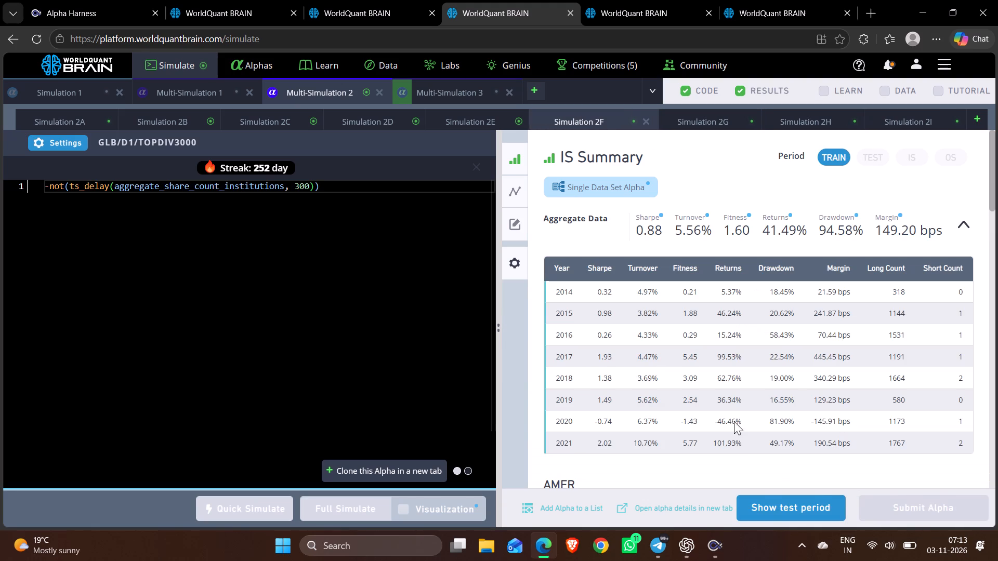
{"action": "left_click", "coordinate": [784, 500]}
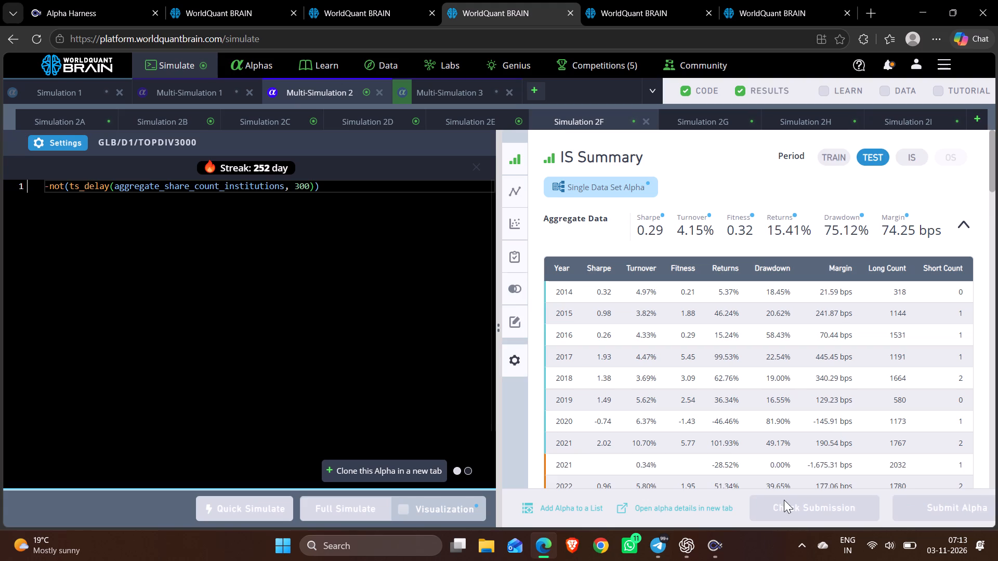
{"action": "left_click", "coordinate": [483, 124]}
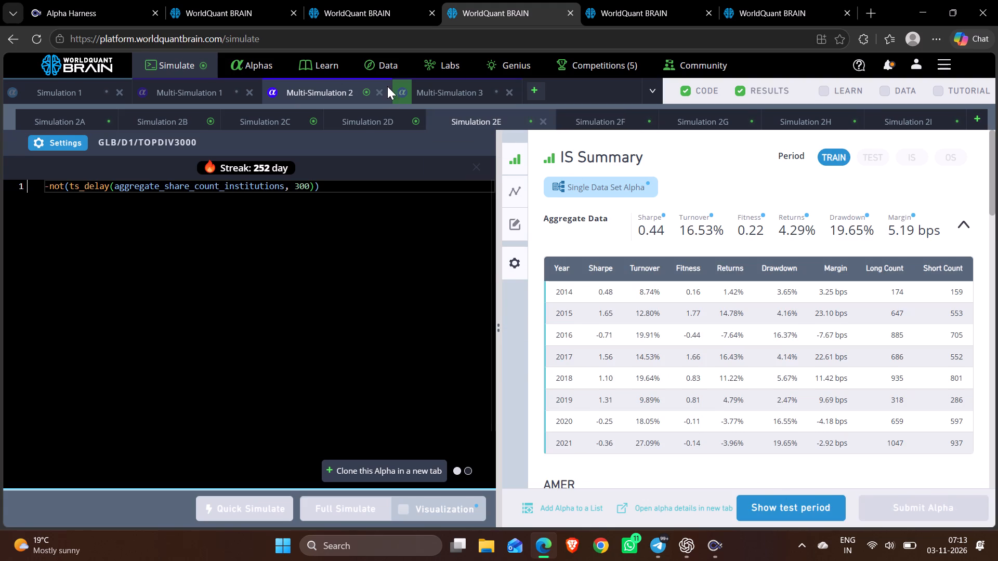
{"action": "left_click", "coordinate": [355, 127]}
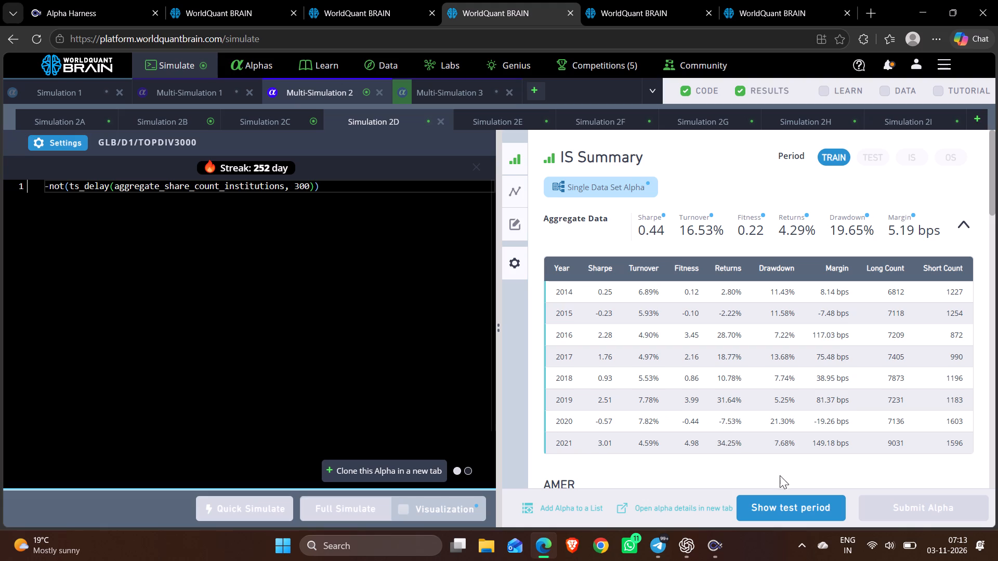
{"action": "left_click", "coordinate": [771, 507]}
{"action": "left_click", "coordinate": [247, 115]}
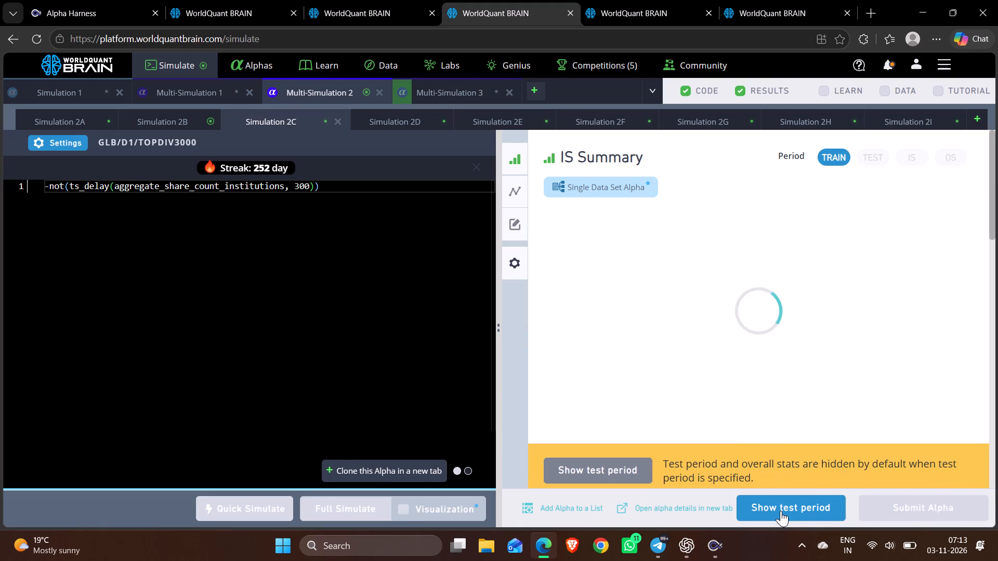
{"action": "left_click", "coordinate": [781, 511]}
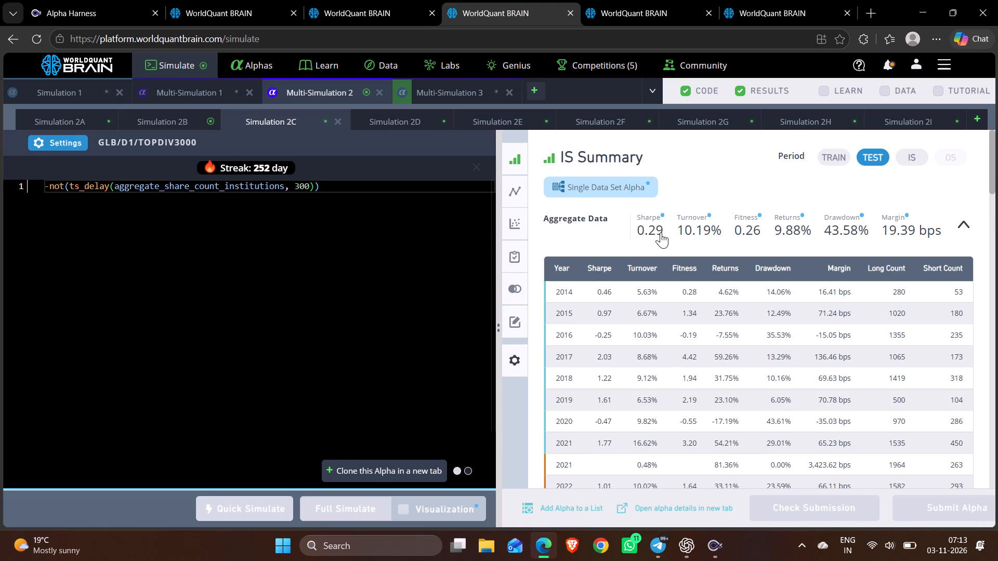
{"action": "left_click", "coordinate": [171, 119]}
{"action": "left_click", "coordinate": [782, 517]}
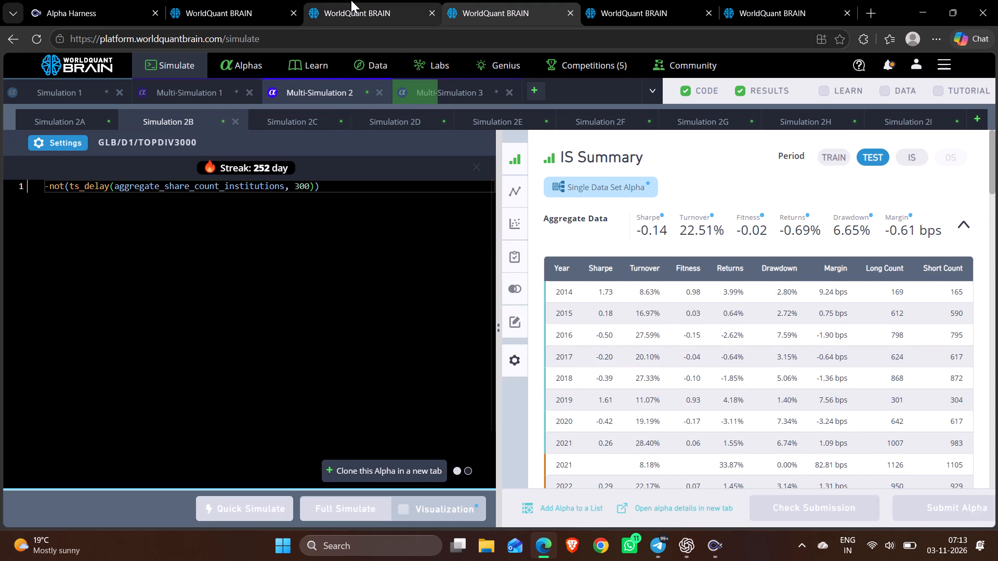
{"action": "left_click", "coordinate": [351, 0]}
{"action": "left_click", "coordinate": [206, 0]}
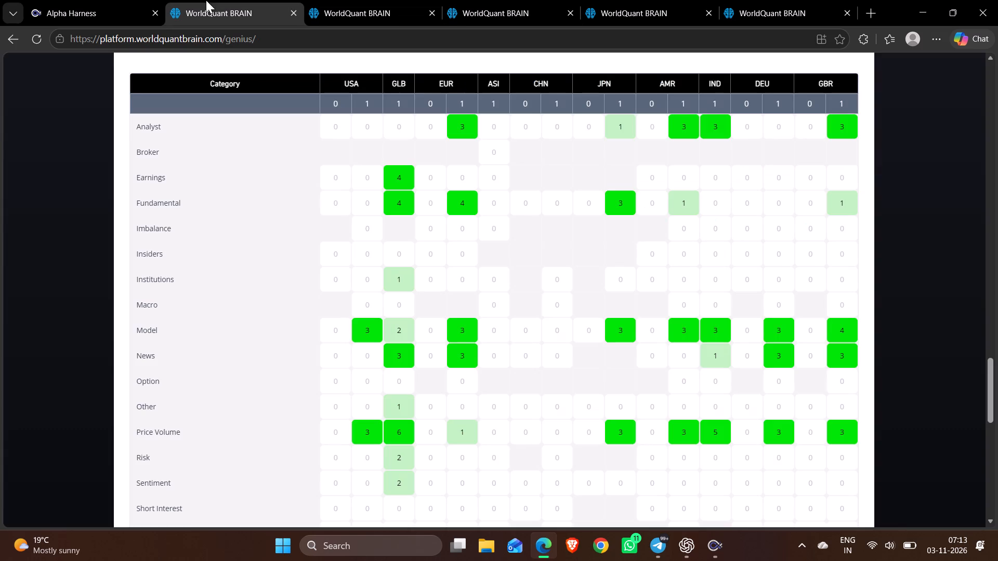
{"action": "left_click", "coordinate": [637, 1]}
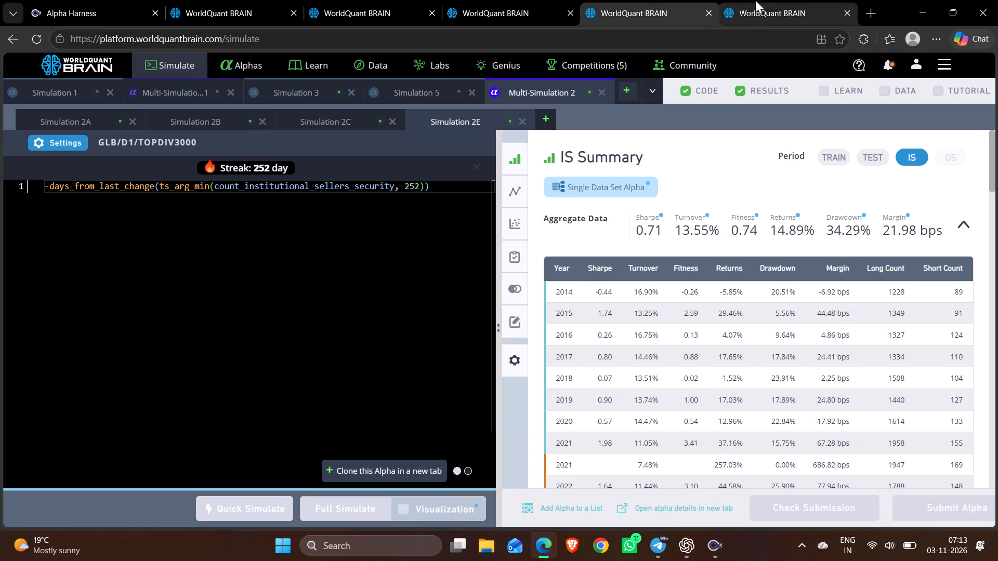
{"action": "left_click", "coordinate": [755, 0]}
Examine the Genius page's level, eligibility criteria, tie breaker criteria, simulation and submission activity, and Osmosis allocation.
{"action": "left_click", "coordinate": [250, 0]}
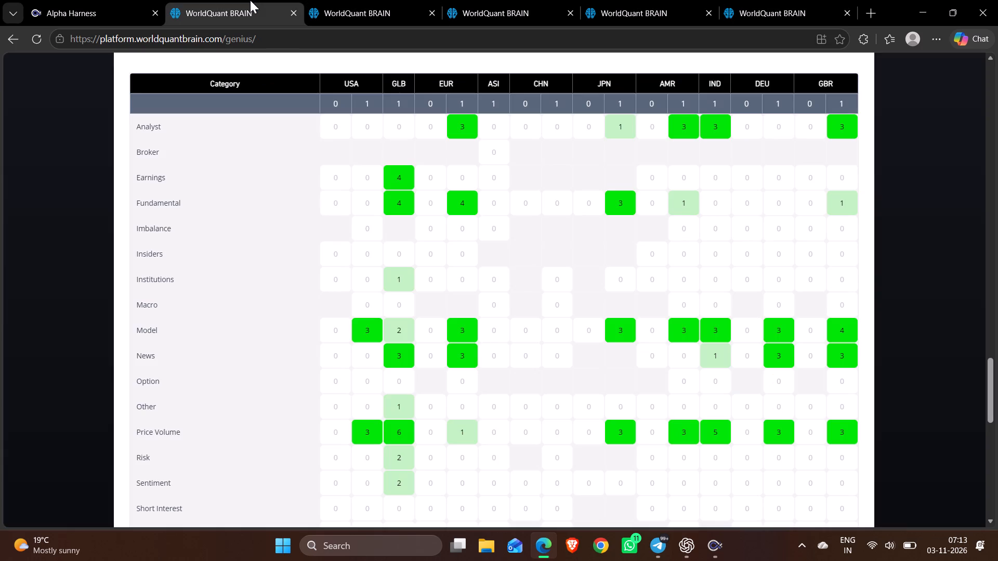
{"action": "scroll", "coordinate": [196, 174], "scroll_direction": "up", "scroll_amount": 12}
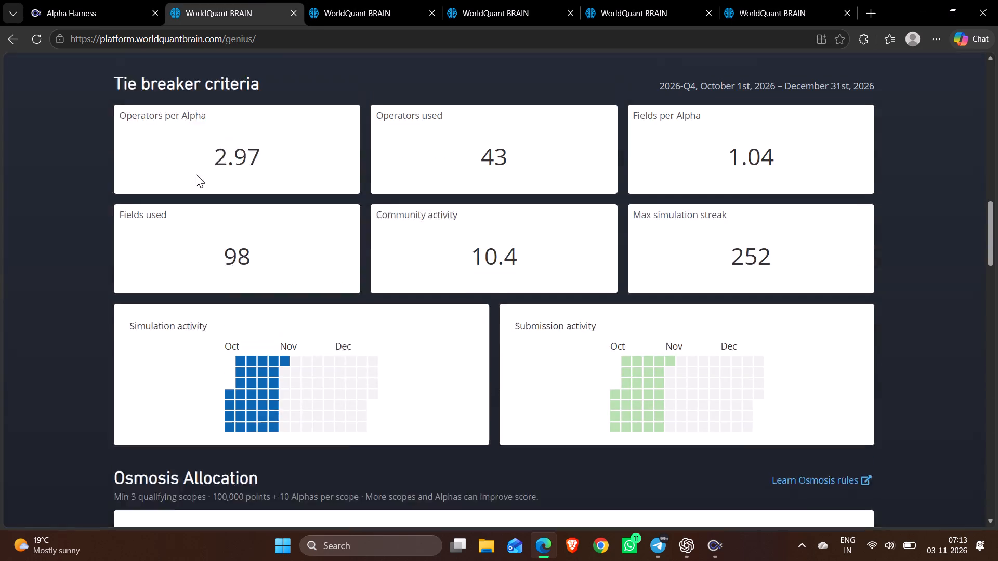
{"action": "scroll", "coordinate": [181, 133], "scroll_direction": "up", "scroll_amount": 18}
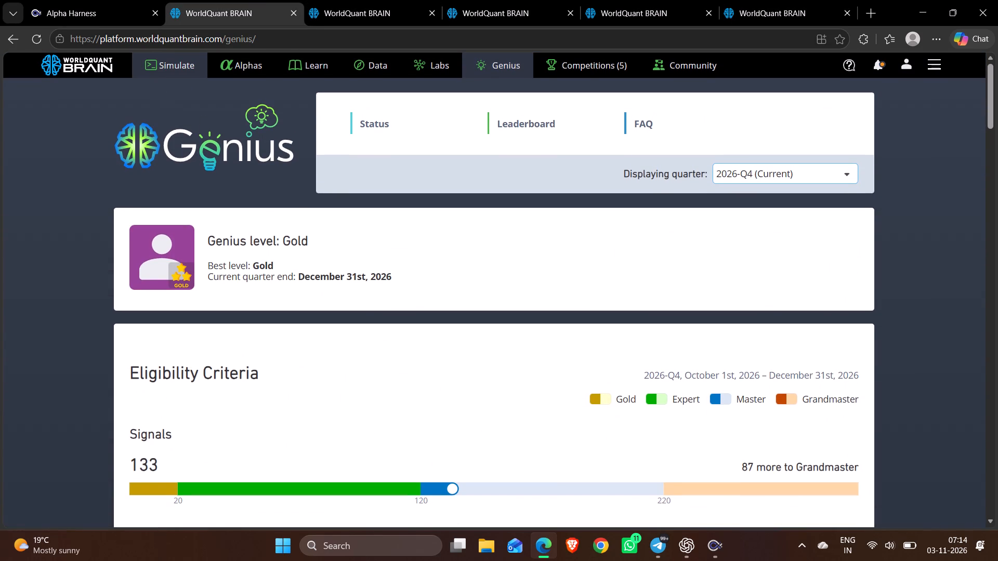
{"action": "scroll", "coordinate": [296, 246], "scroll_direction": "down", "scroll_amount": 9}
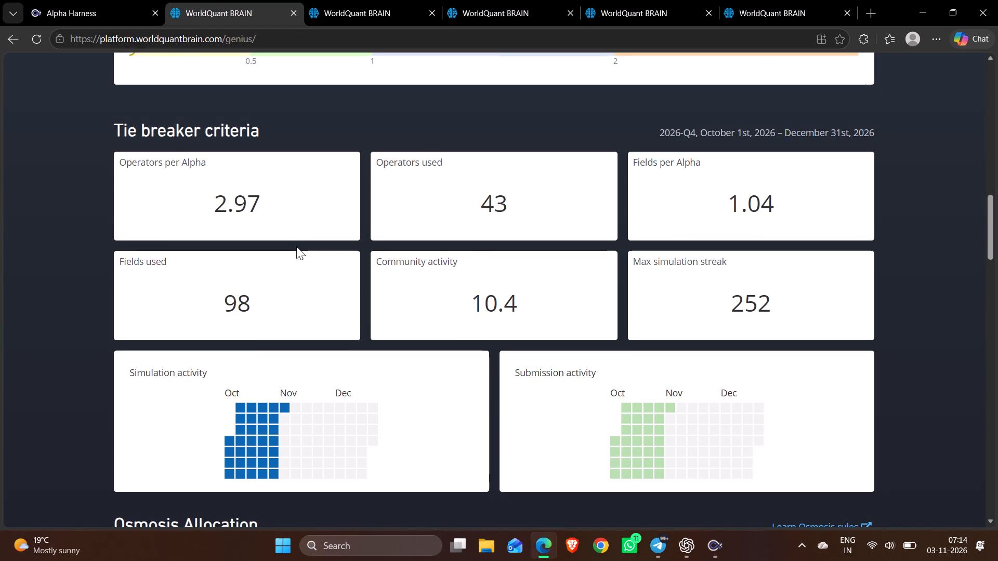
{"action": "scroll", "coordinate": [363, 334], "scroll_direction": "down", "scroll_amount": 1}
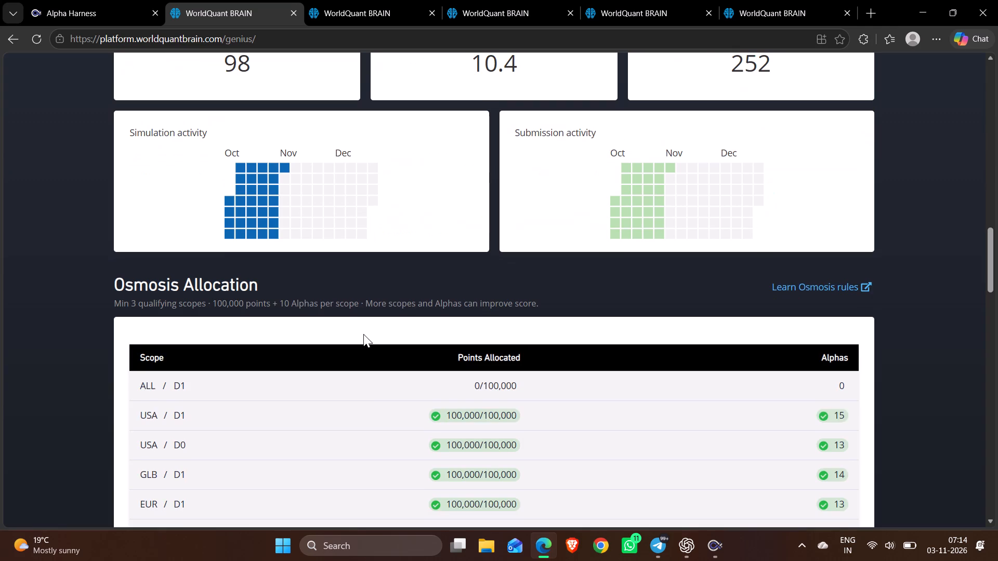
{"action": "scroll", "coordinate": [363, 334], "scroll_direction": "down", "scroll_amount": 1}
{"action": "scroll", "coordinate": [363, 334], "scroll_direction": "up", "scroll_amount": 1}
{"action": "scroll", "coordinate": [363, 334], "scroll_direction": "down", "scroll_amount": 1}
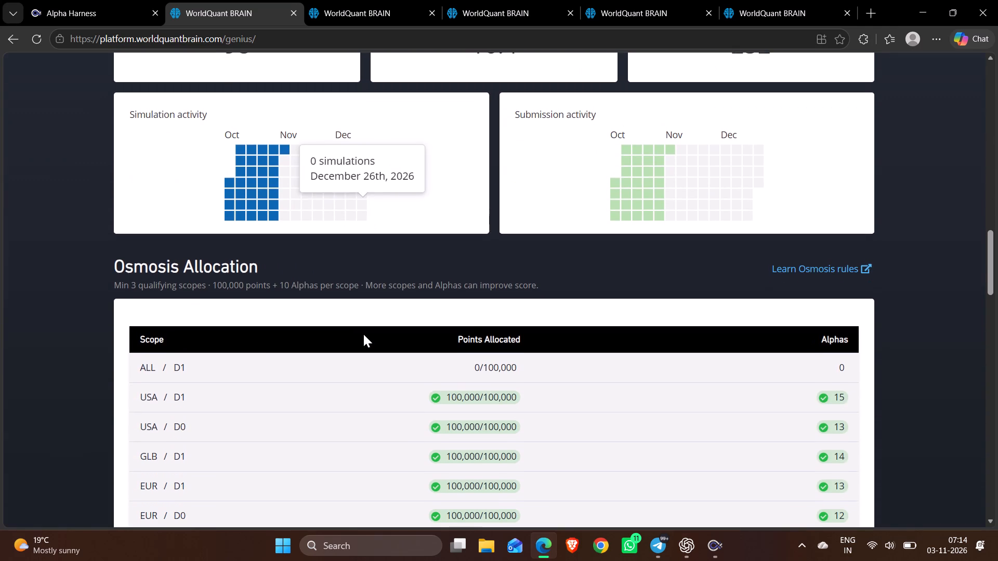
{"action": "scroll", "coordinate": [363, 334], "scroll_direction": "down", "scroll_amount": 7}
{"action": "scroll", "coordinate": [363, 334], "scroll_direction": "up", "scroll_amount": 10}
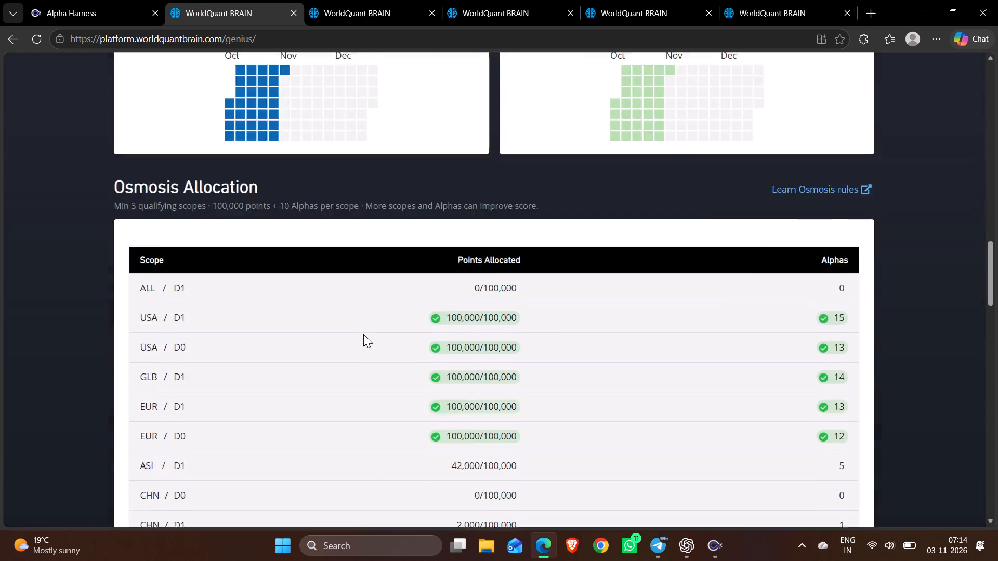
{"action": "scroll", "coordinate": [363, 334], "scroll_direction": "up", "scroll_amount": 13}
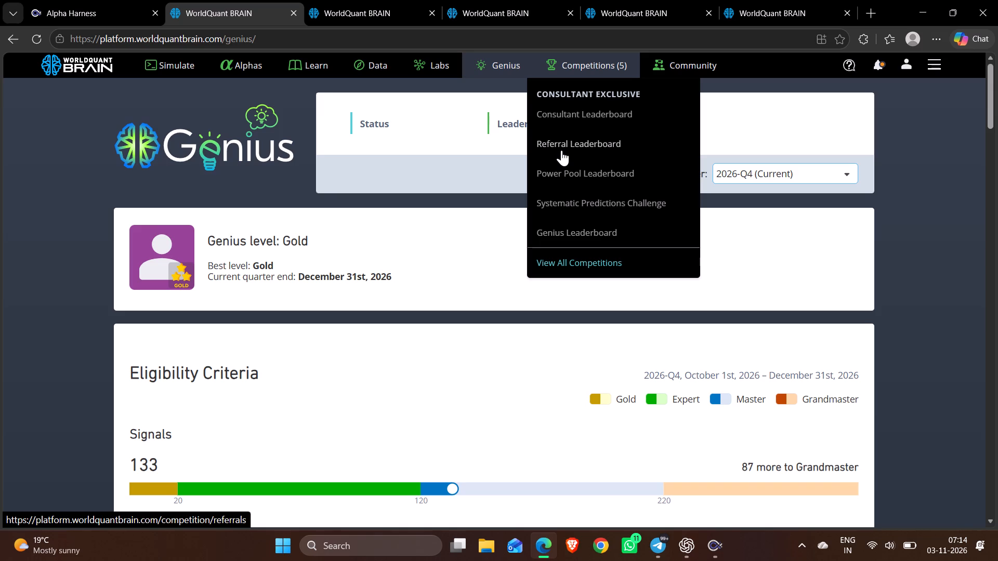
Open the Consultant Leaderboard and compare the own row's factors, Osmosis rank and alpha statistics with other consultants.
{"action": "left_click", "coordinate": [560, 103]}
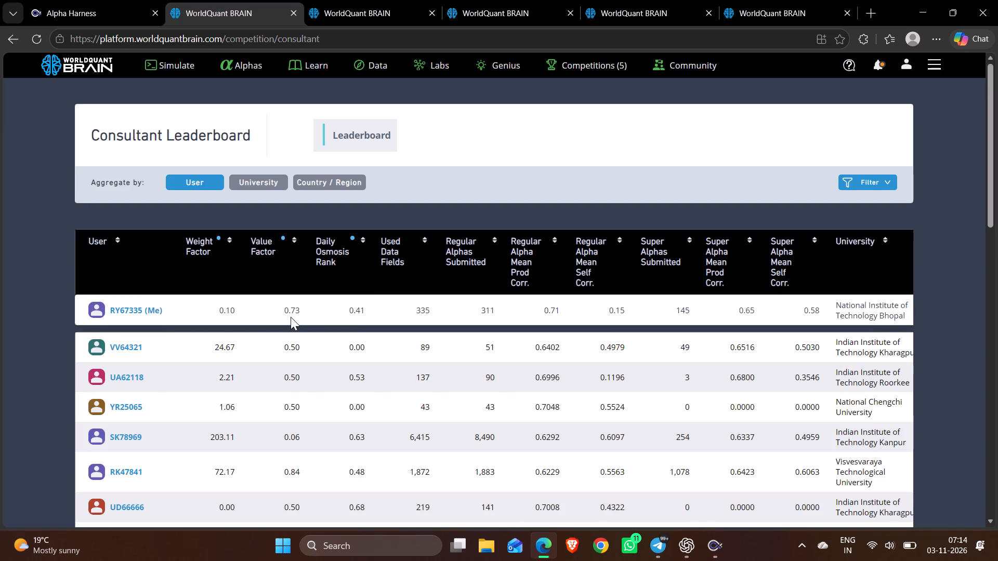
{"action": "scroll", "coordinate": [291, 317], "scroll_direction": "down", "scroll_amount": 3}
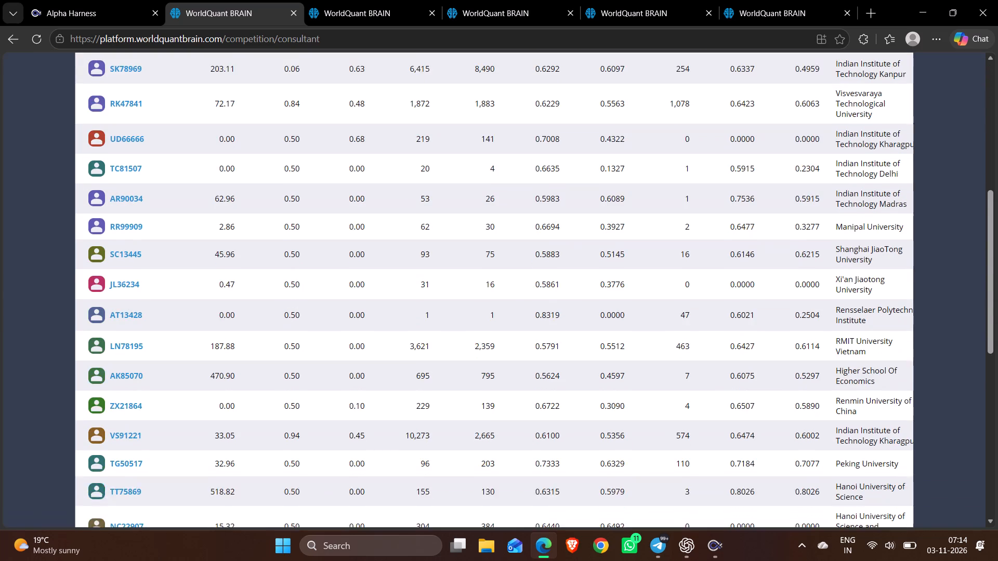
{"action": "scroll", "coordinate": [291, 317], "scroll_direction": "down", "scroll_amount": 14}
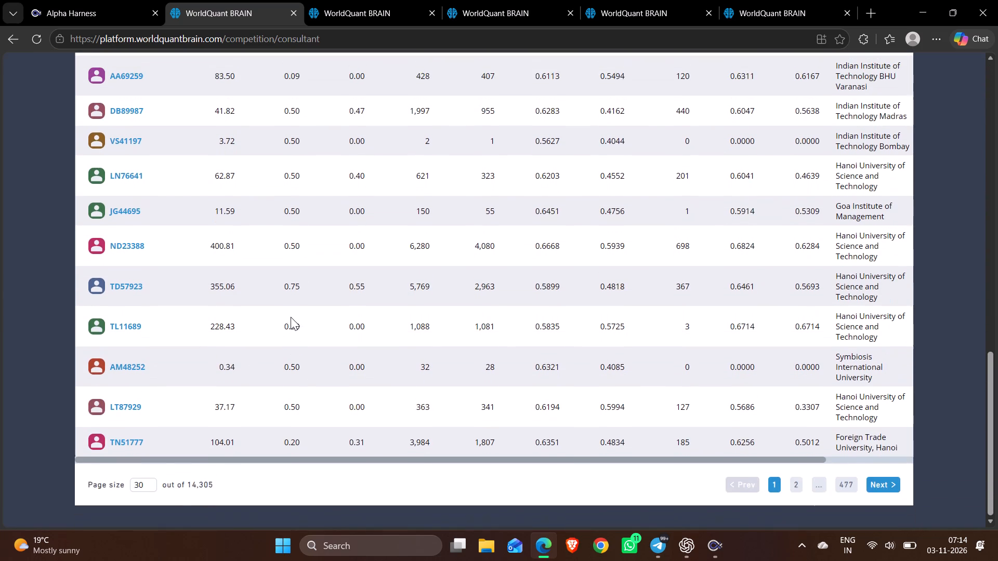
{"action": "scroll", "coordinate": [291, 317], "scroll_direction": "up", "scroll_amount": 20}
{"action": "scroll", "coordinate": [291, 317], "scroll_direction": "up", "scroll_amount": 2}
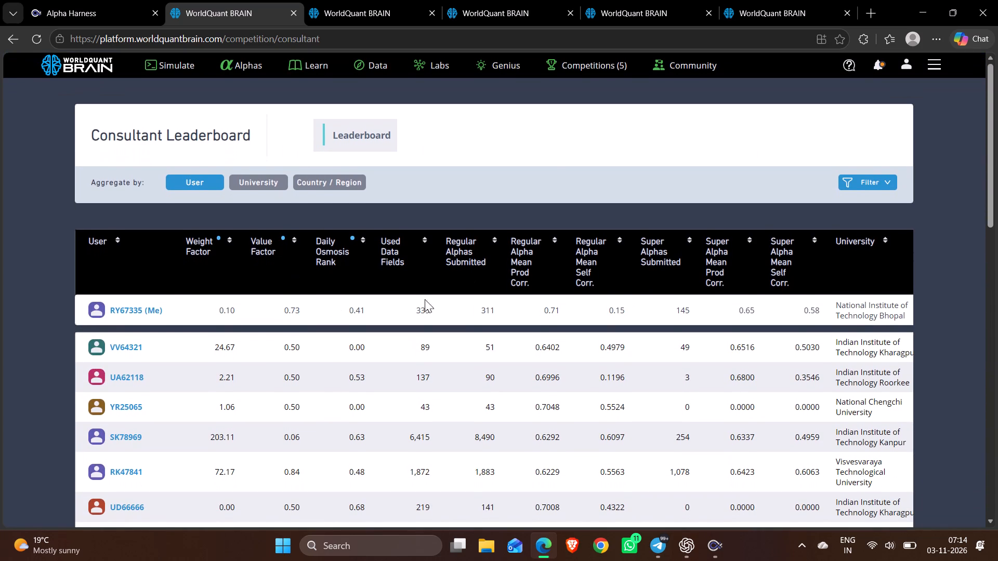
{"action": "scroll", "coordinate": [280, 297], "scroll_direction": "down", "scroll_amount": 11}
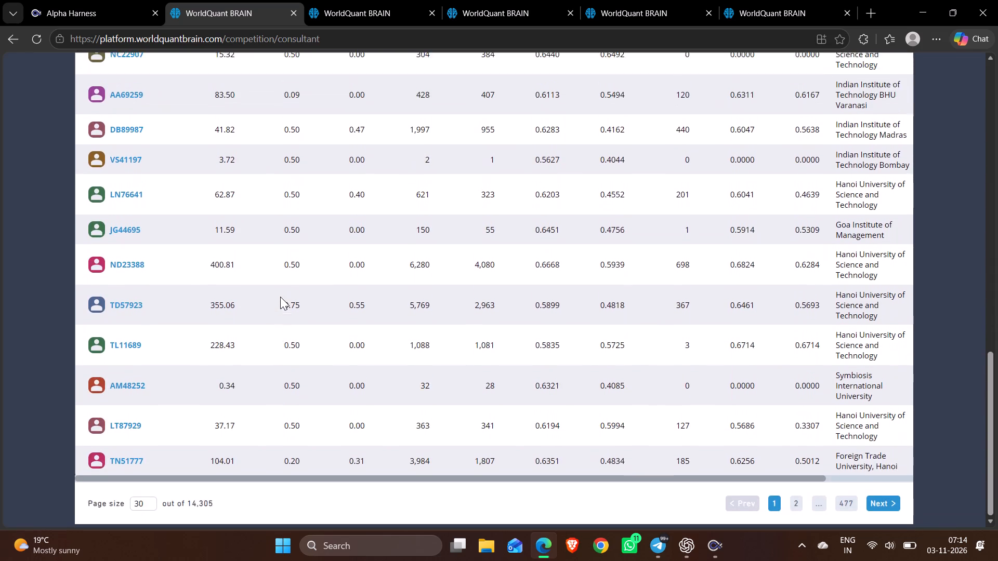
{"action": "scroll", "coordinate": [280, 297], "scroll_direction": "up", "scroll_amount": 11}
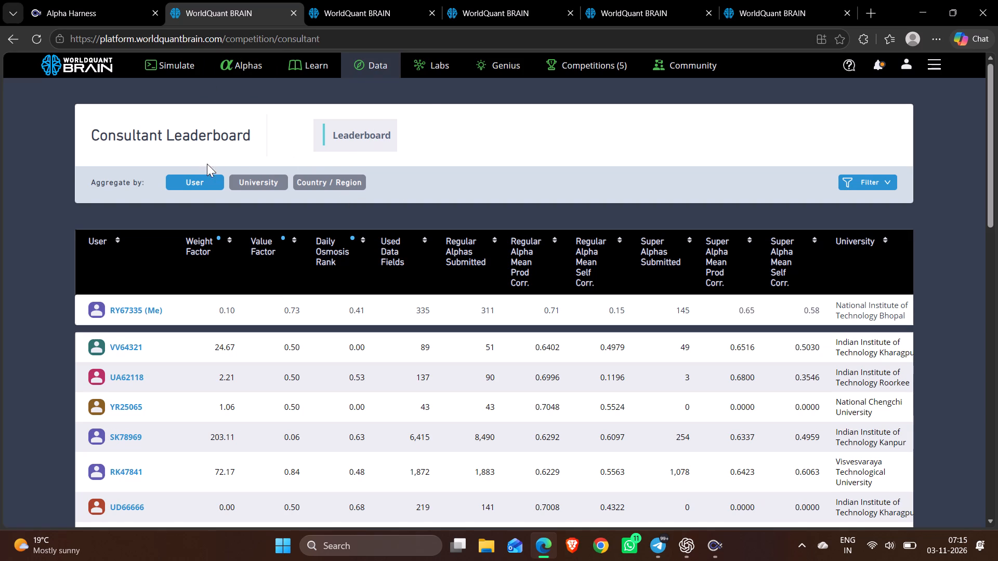
View the Consultant Leaderboard aggregated by university, and sort the user-level board by university in ascending order.
{"action": "left_click", "coordinate": [242, 179]}
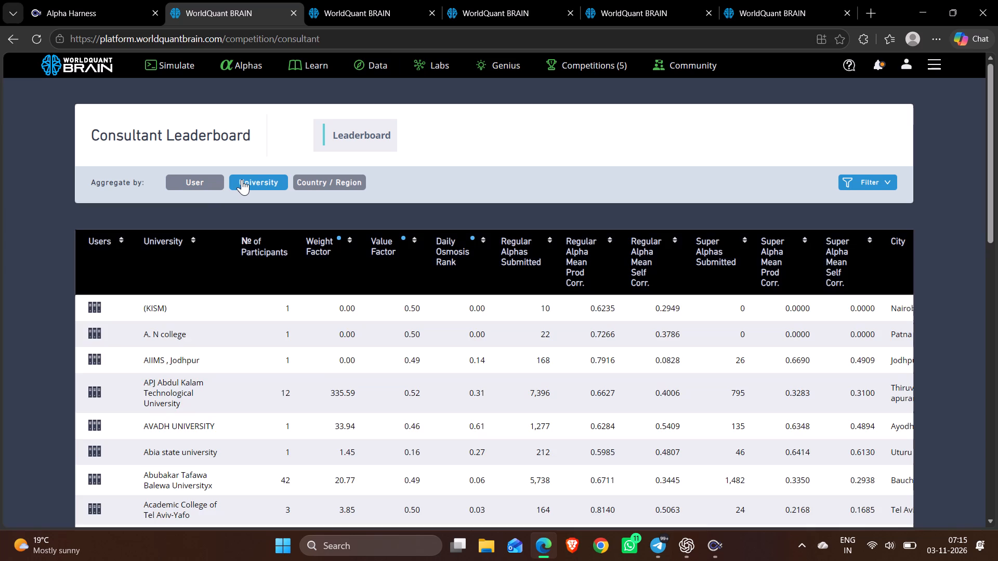
{"action": "left_click", "coordinate": [204, 183]}
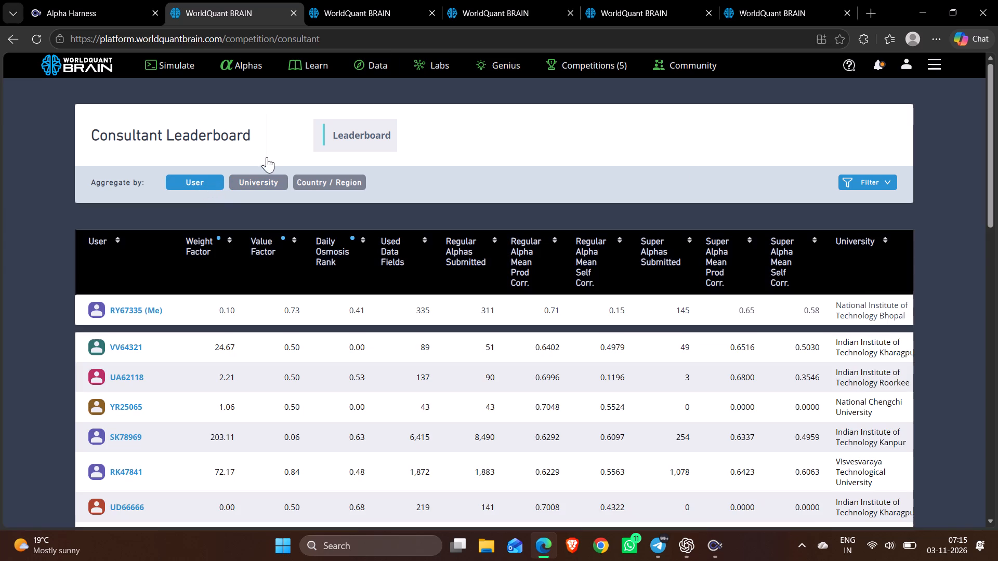
{"action": "left_click", "coordinate": [856, 313]}
{"action": "left_click", "coordinate": [888, 236]}
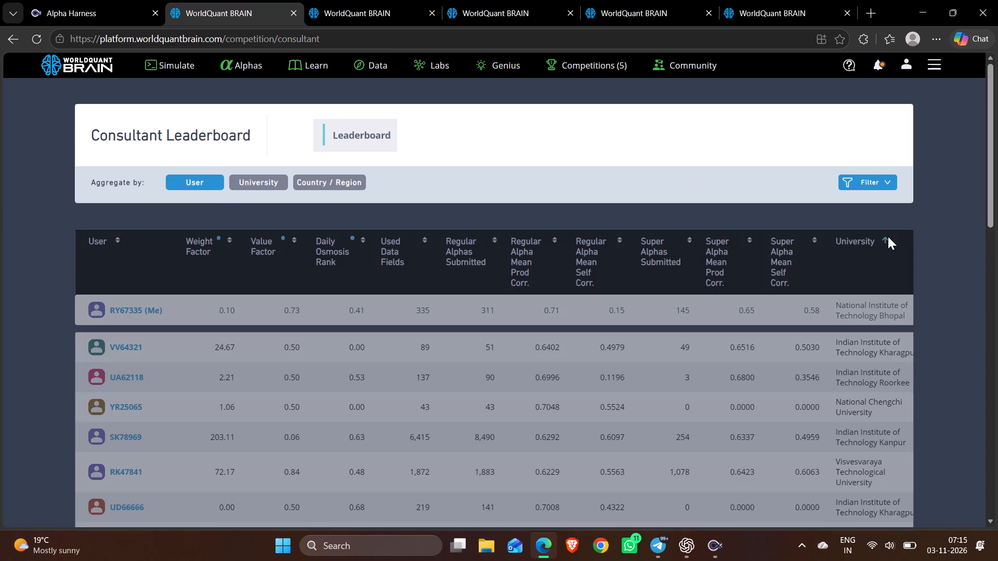
{"action": "left_click", "coordinate": [888, 236]}
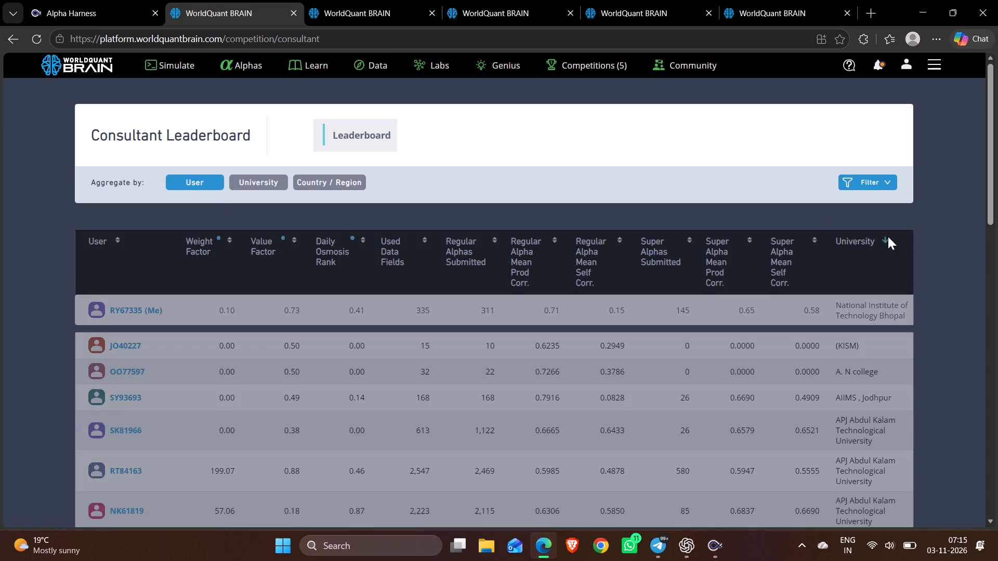
{"action": "left_click", "coordinate": [888, 236]}
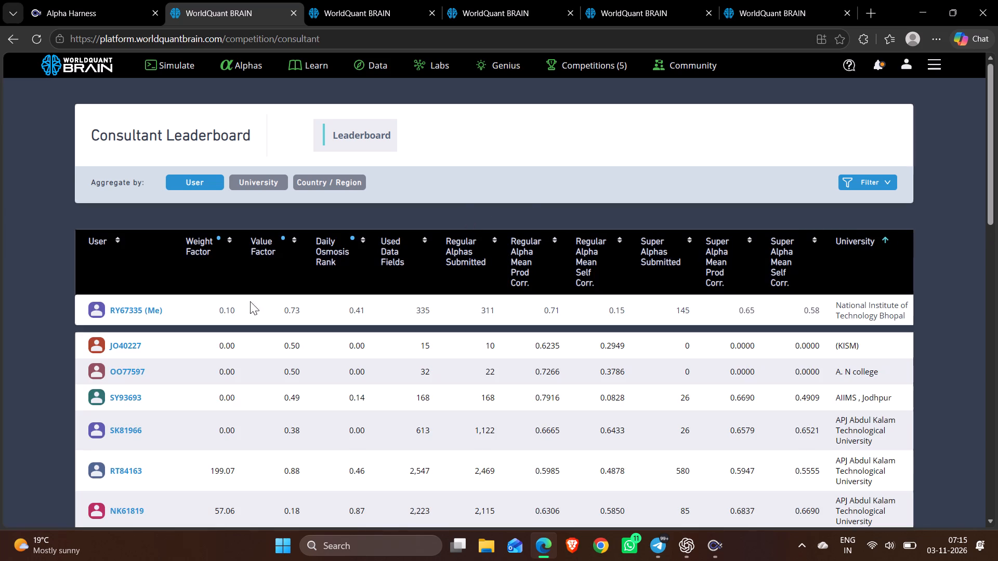
Open the Power Pool Leaderboard and view the D1 Power Pool Oct`26 board, followed by the D1 Power Pool Oct`26 2 board.
{"action": "left_click", "coordinate": [168, 70]}
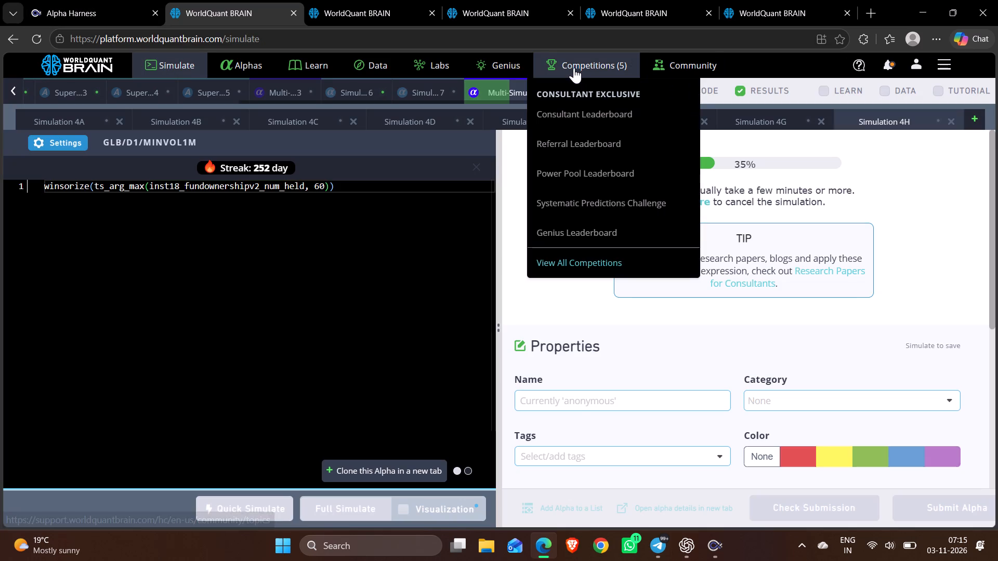
{"action": "left_click", "coordinate": [585, 177]}
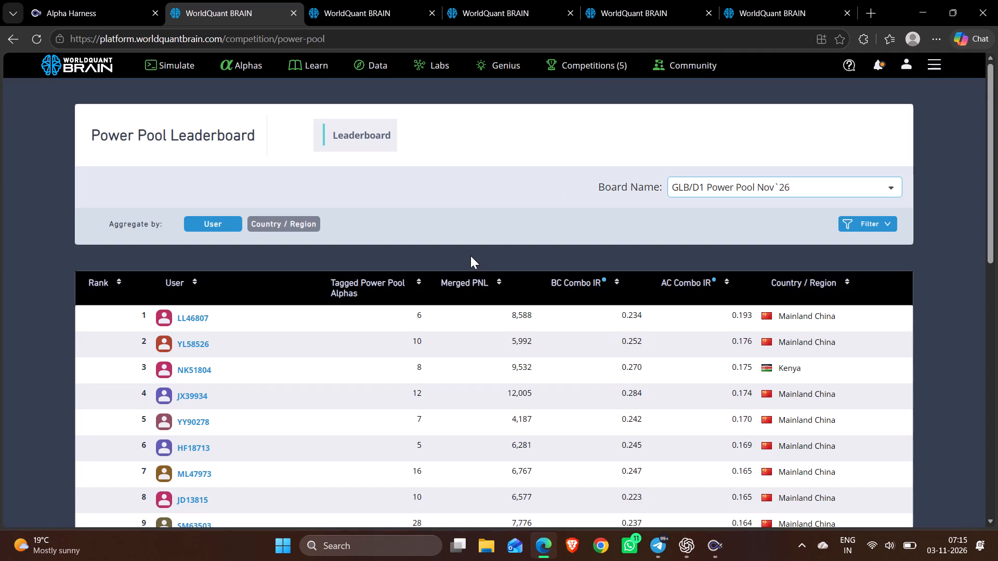
{"action": "left_click", "coordinate": [847, 185]}
{"action": "left_click", "coordinate": [729, 264]}
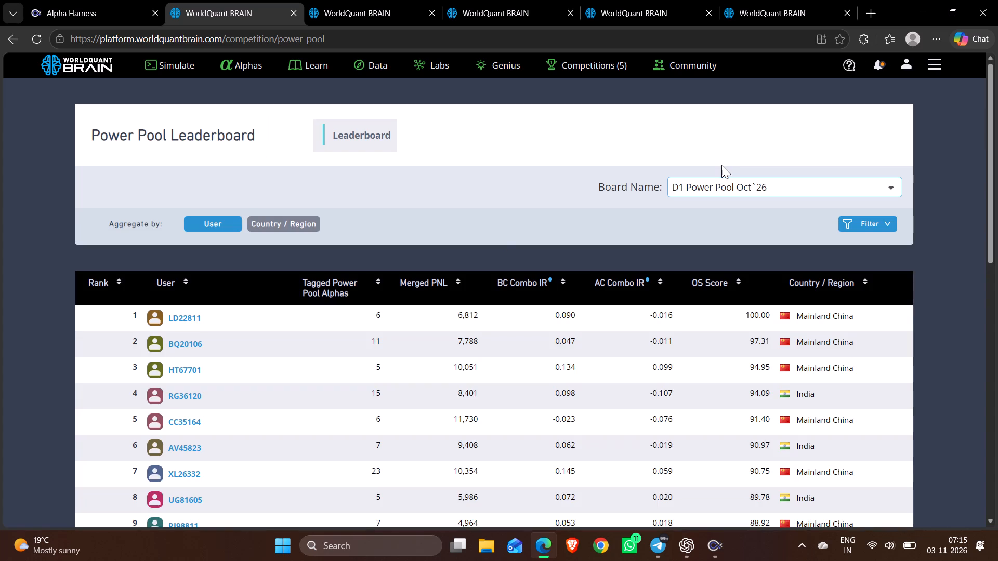
{"action": "left_click", "coordinate": [710, 185]}
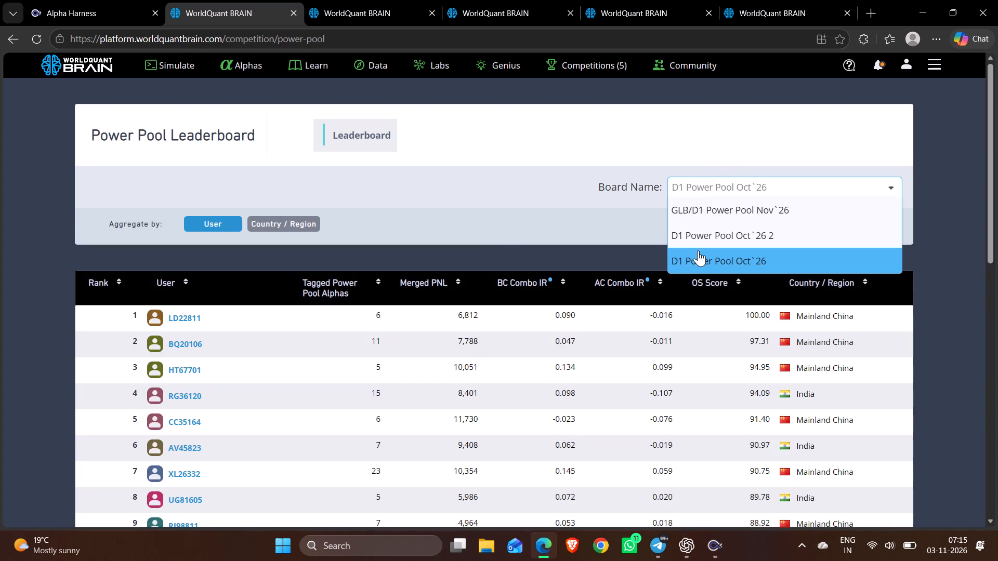
{"action": "left_click", "coordinate": [693, 238]}
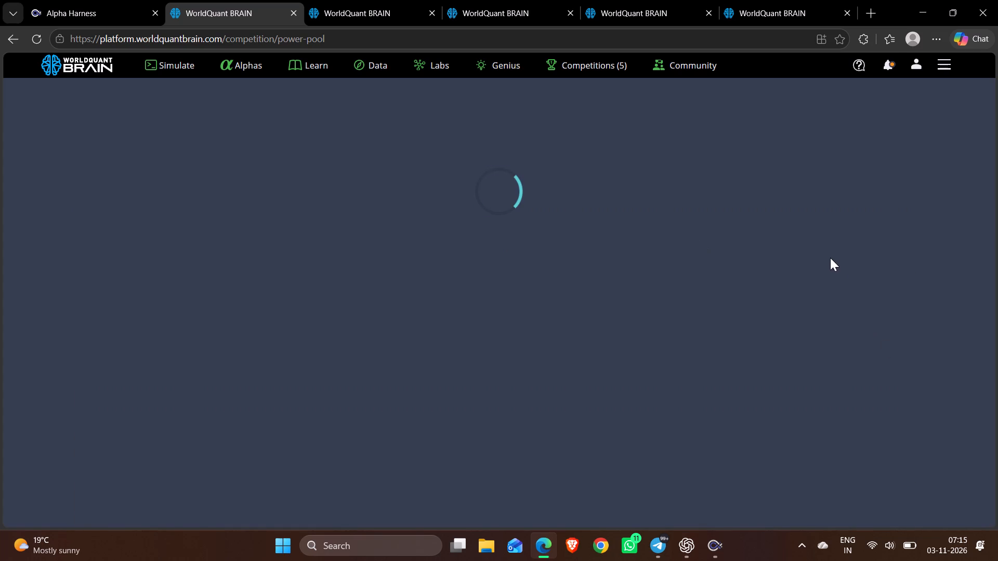
Filter the Power Pool Leaderboard by the own user ID and check its standing on the Oct`26 2 and GLB/D1 Nov`26 boards.
{"action": "left_click", "coordinate": [856, 224]}
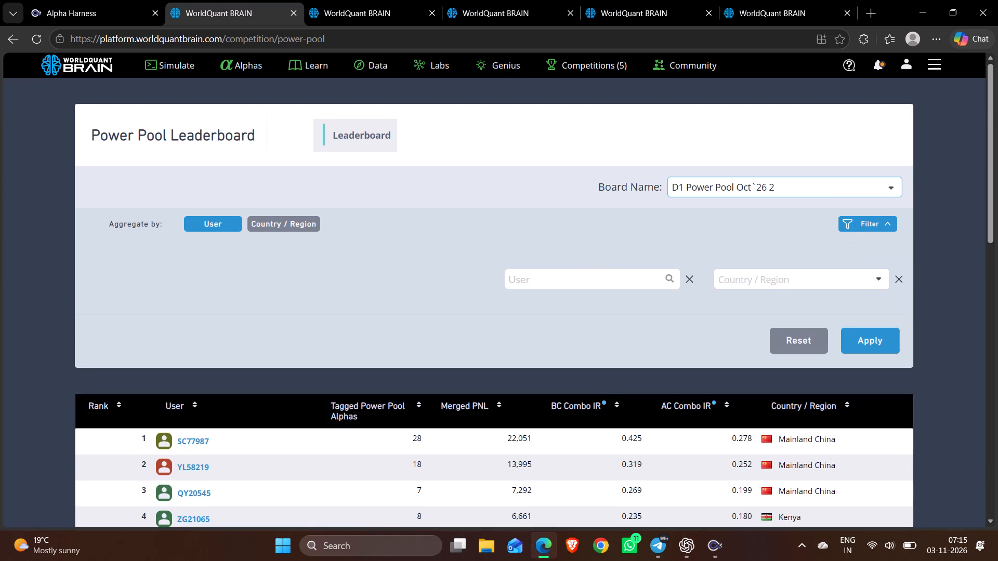
{"action": "left_click", "coordinate": [576, 284]}
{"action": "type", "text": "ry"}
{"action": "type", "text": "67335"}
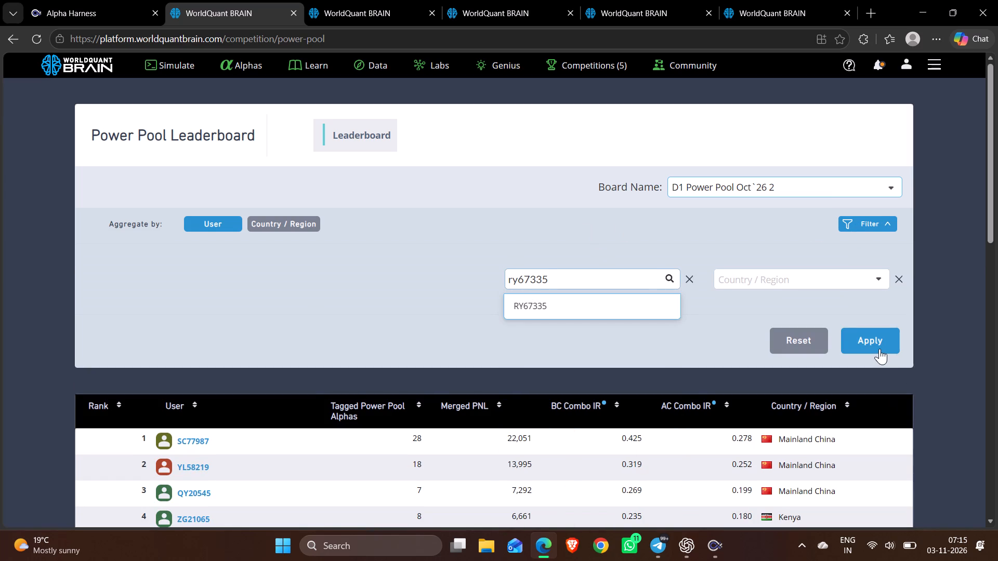
{"action": "left_click", "coordinate": [879, 349]}
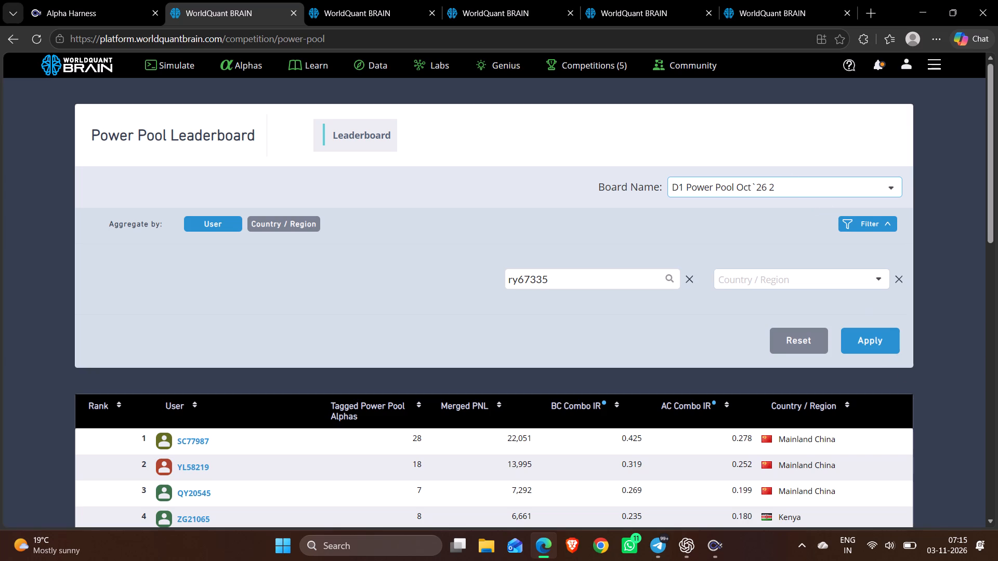
{"action": "left_click", "coordinate": [879, 344]}
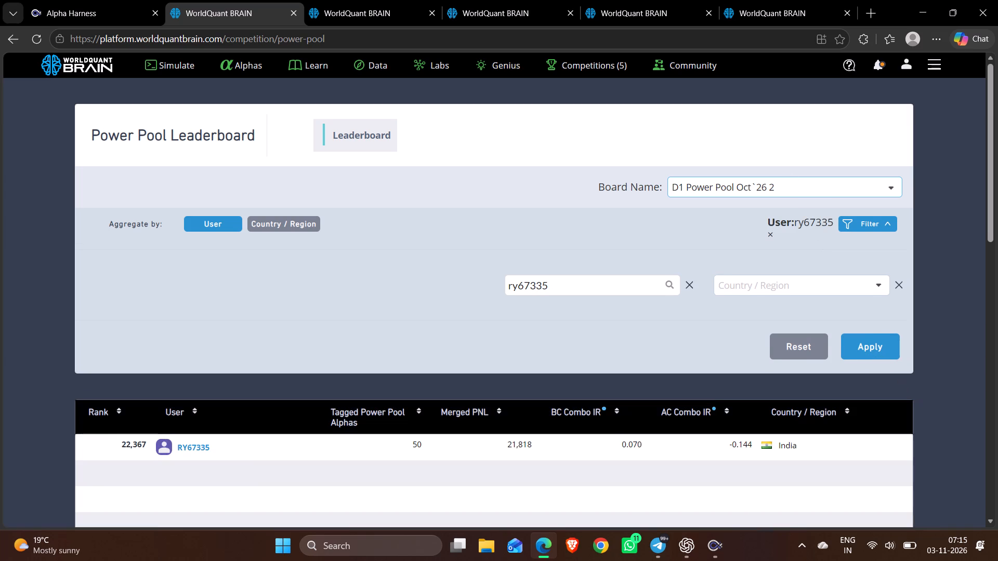
{"action": "left_click", "coordinate": [758, 185]}
{"action": "left_click", "coordinate": [708, 216]}
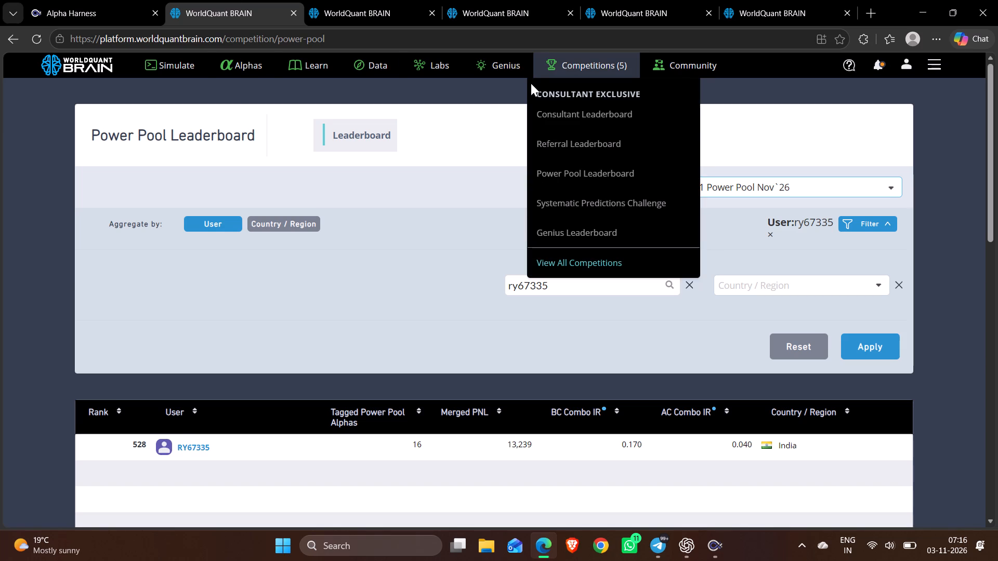
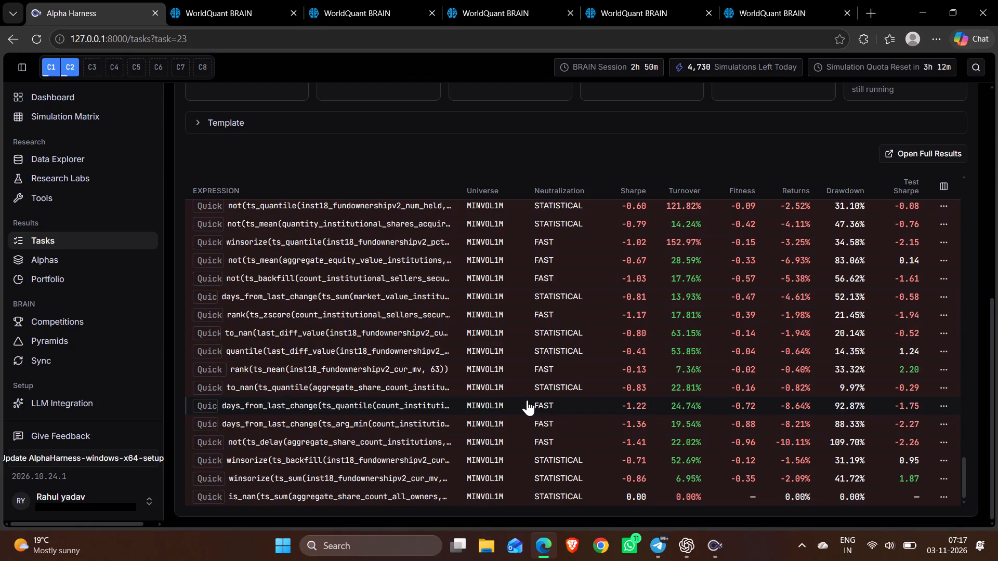
Look through the open WorldQuant BRAIN sessions and close the one showing the submitted Simulation 6, discarding unsaved changes.
{"action": "left_click", "coordinate": [245, 0]}
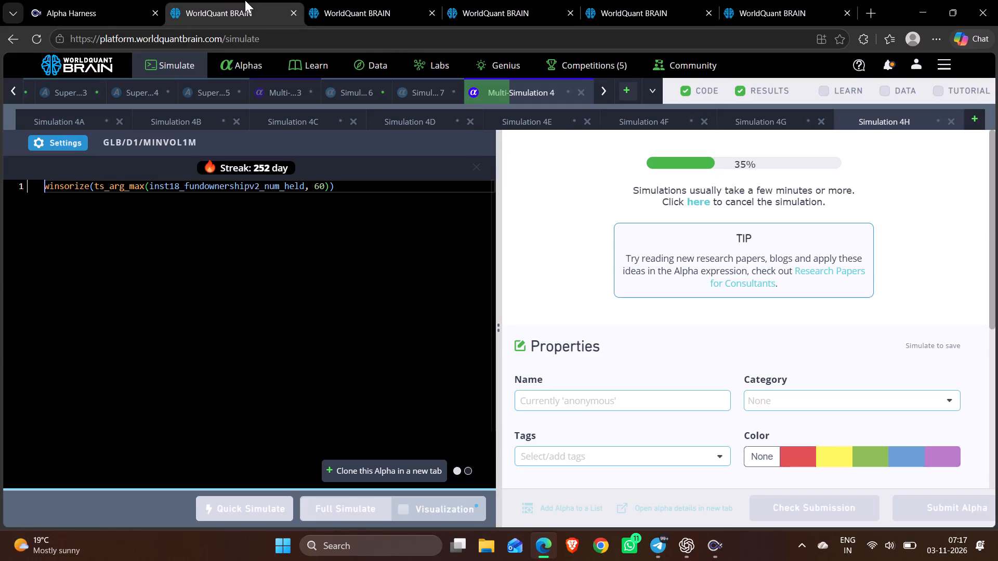
{"action": "left_click", "coordinate": [331, 0]}
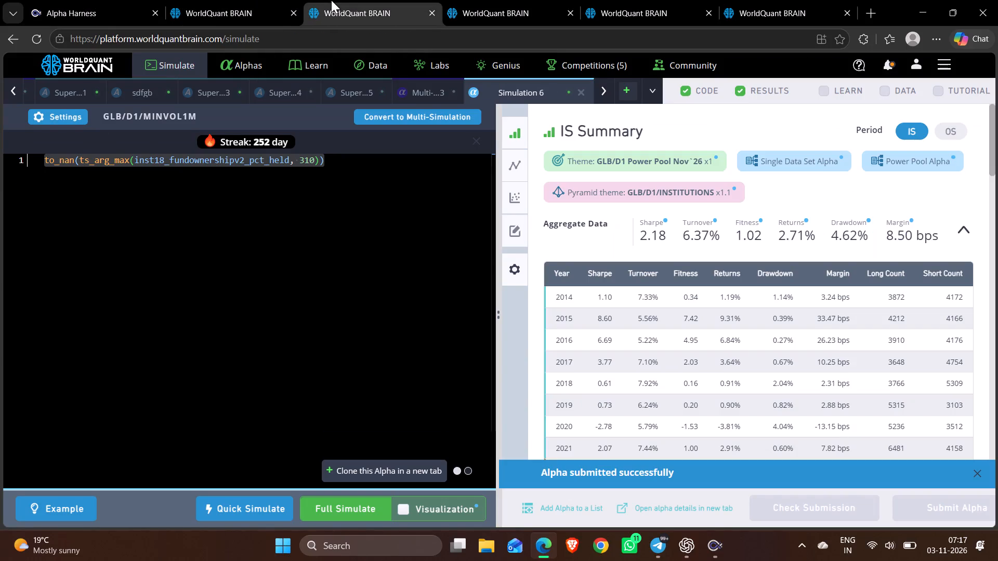
{"action": "left_click", "coordinate": [507, 3]}
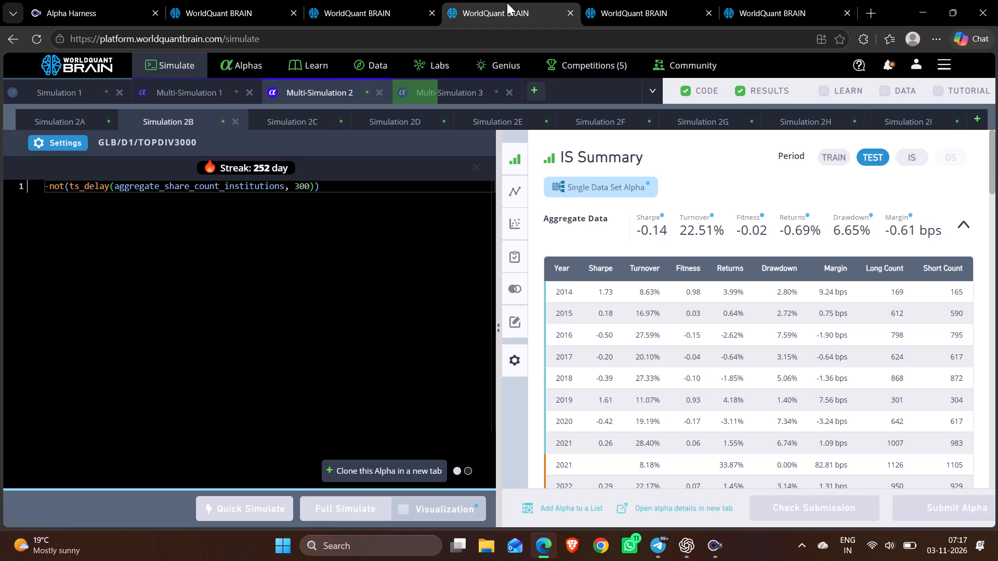
{"action": "left_click", "coordinate": [434, 10]}
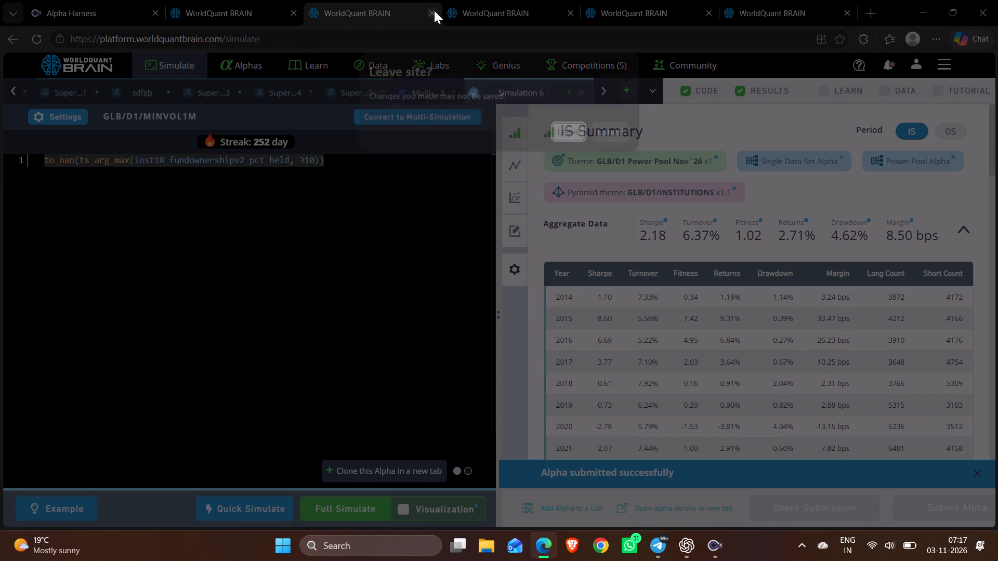
{"action": "left_click", "coordinate": [575, 135]}
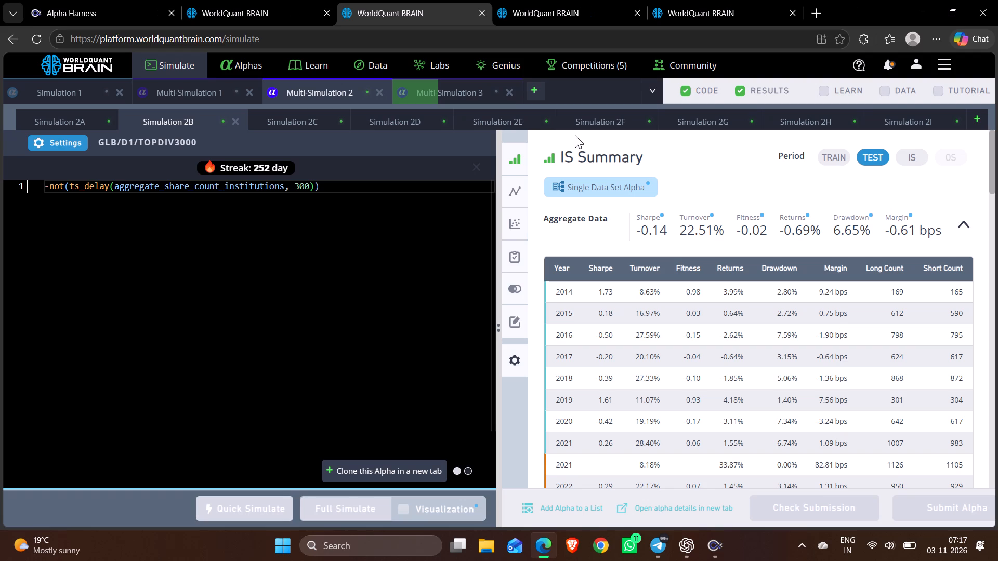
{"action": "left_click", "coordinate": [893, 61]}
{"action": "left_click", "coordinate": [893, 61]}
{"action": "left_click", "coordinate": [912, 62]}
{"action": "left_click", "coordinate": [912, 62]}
View Super Simulation 5 in the last BRAIN session, and check Multi-Simulation 3's progress in the GLB/D1 session.
{"action": "left_click", "coordinate": [583, 0]}
{"action": "left_click", "coordinate": [736, 0]}
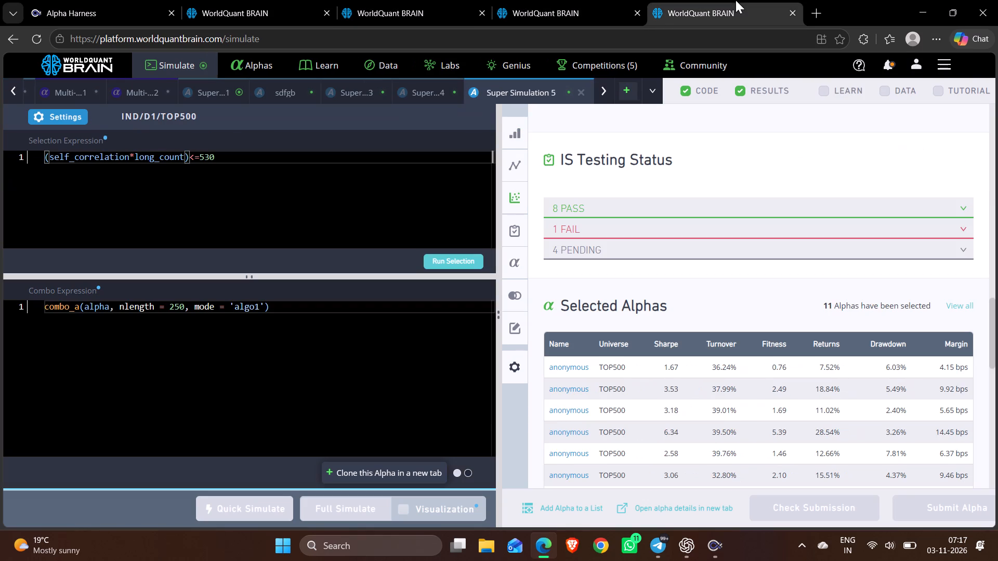
{"action": "left_click", "coordinate": [405, 0]}
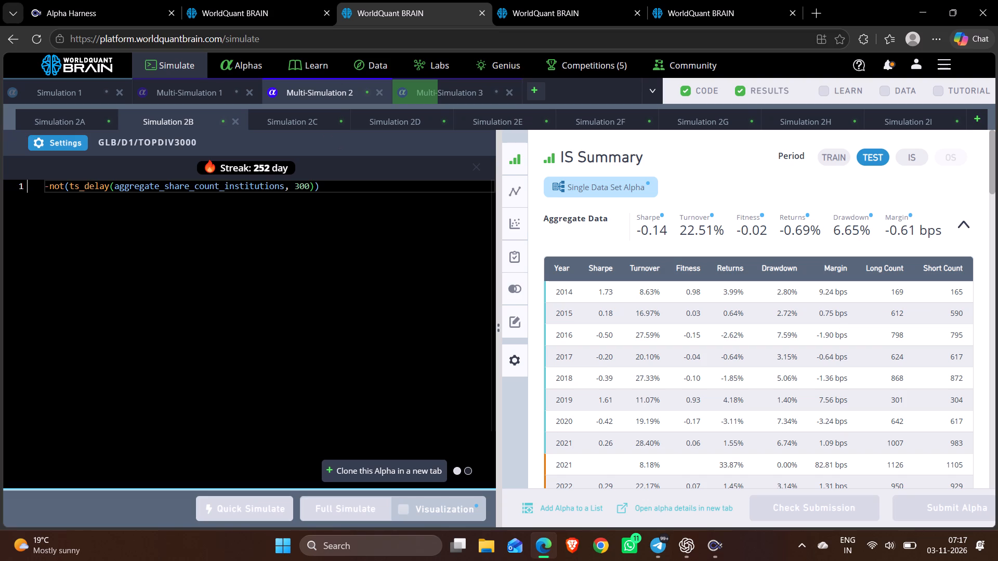
{"action": "left_click", "coordinate": [448, 82]}
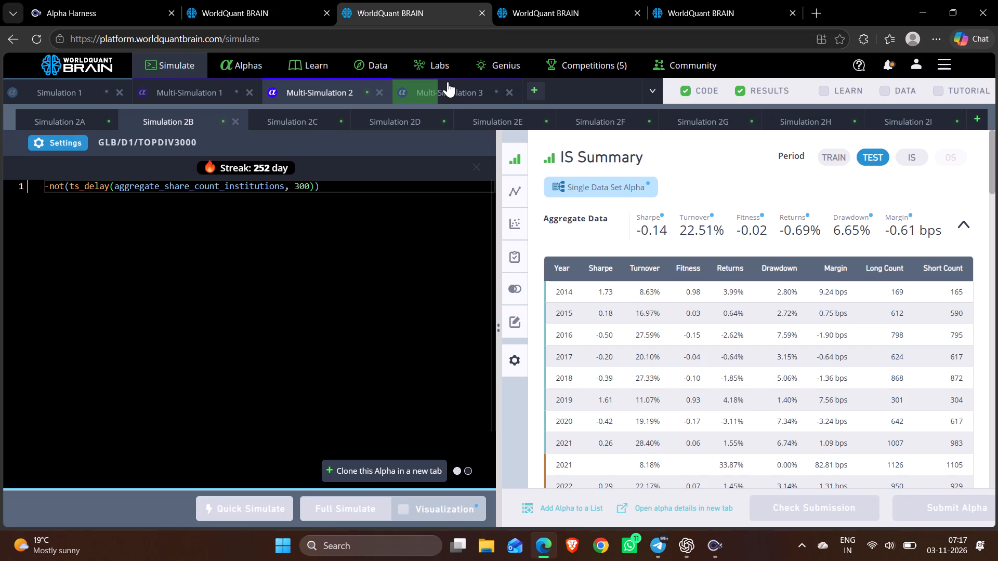
{"action": "left_click", "coordinate": [451, 82]}
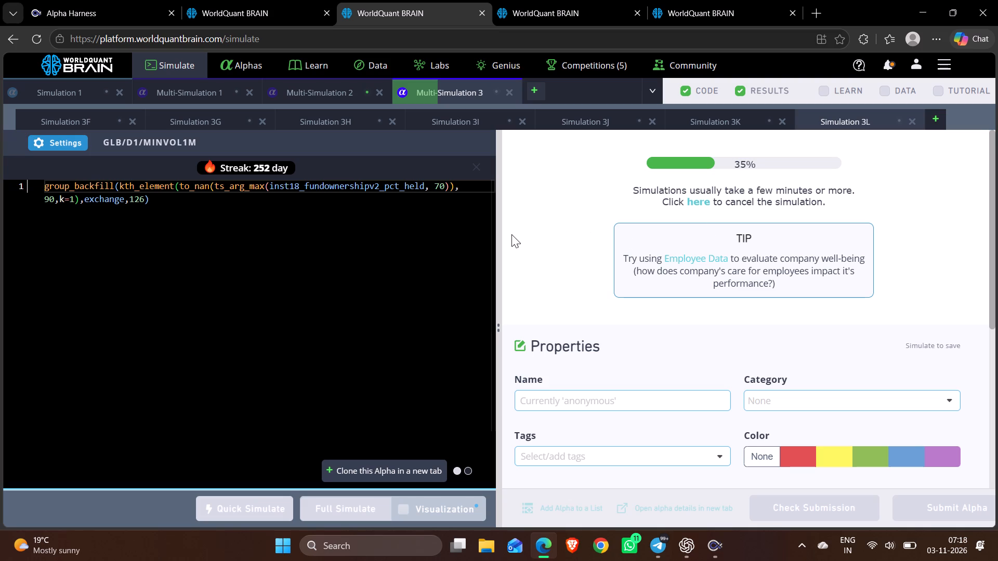
View the submitted Alphas list from the session showing Multi-Simulation 2, and return to its simulation page.
{"action": "left_click", "coordinate": [523, 0]}
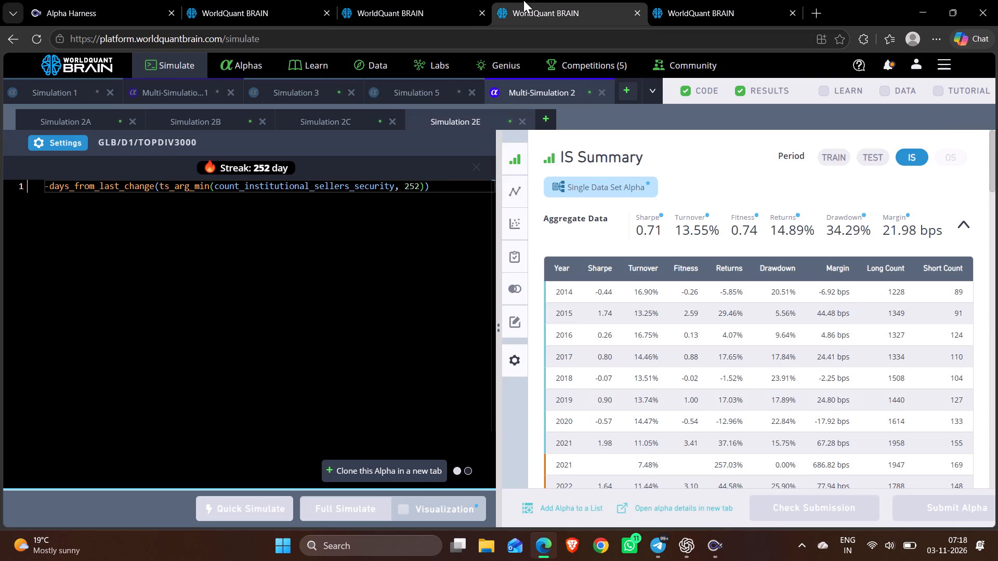
{"action": "left_click", "coordinate": [240, 67]}
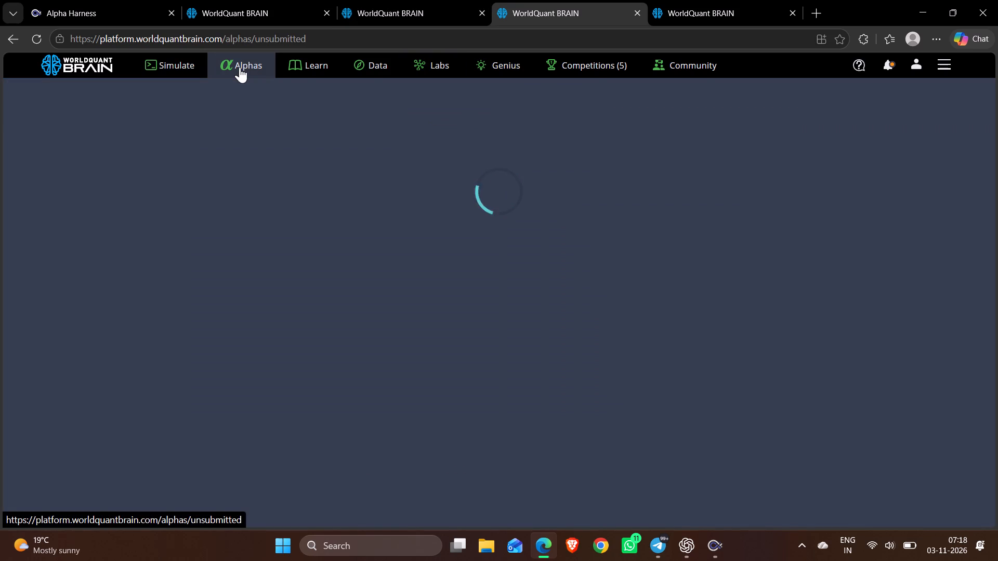
{"action": "left_click", "coordinate": [363, 122]}
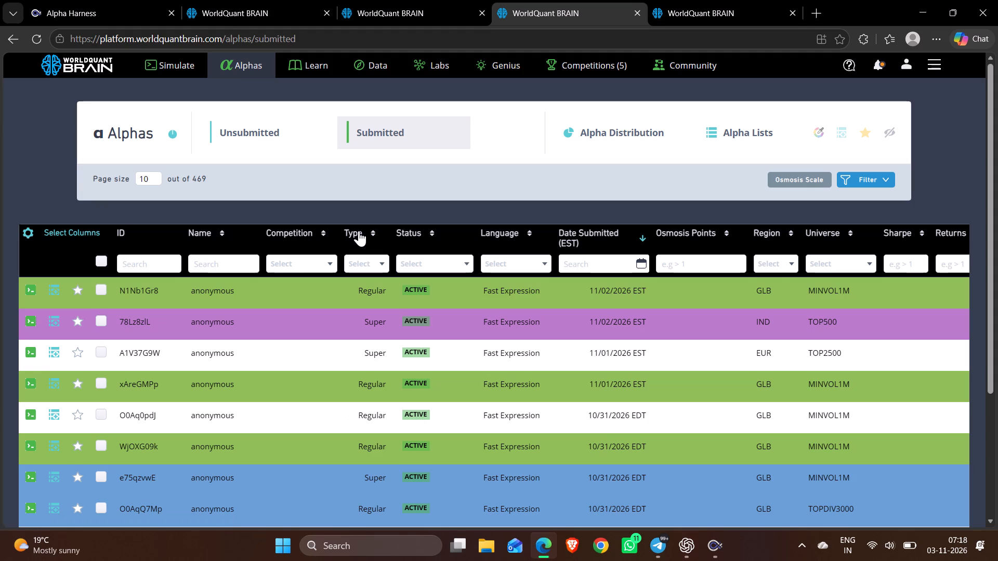
{"action": "scroll", "coordinate": [359, 231], "scroll_direction": "right", "scroll_amount": 10}
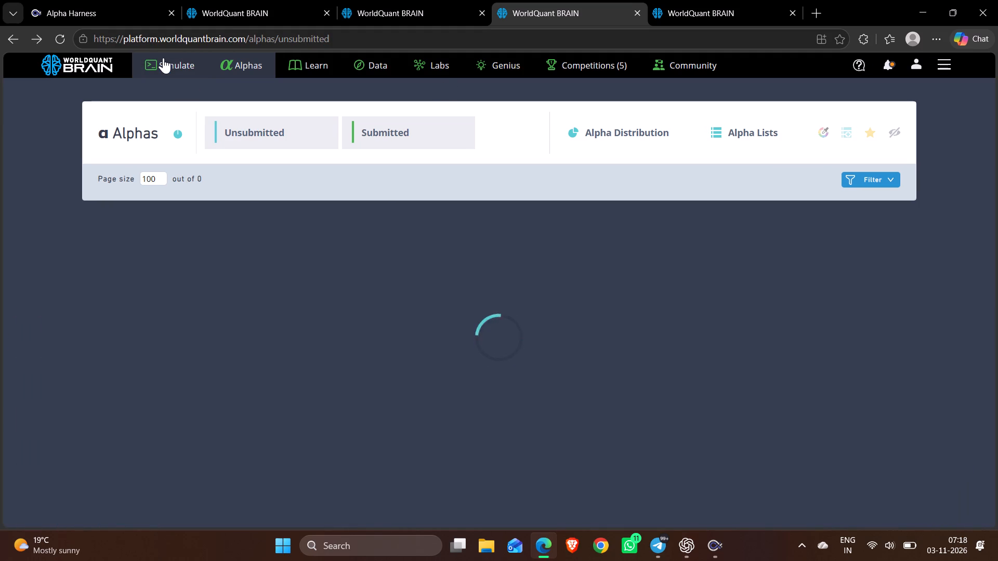
{"action": "left_click", "coordinate": [163, 58]}
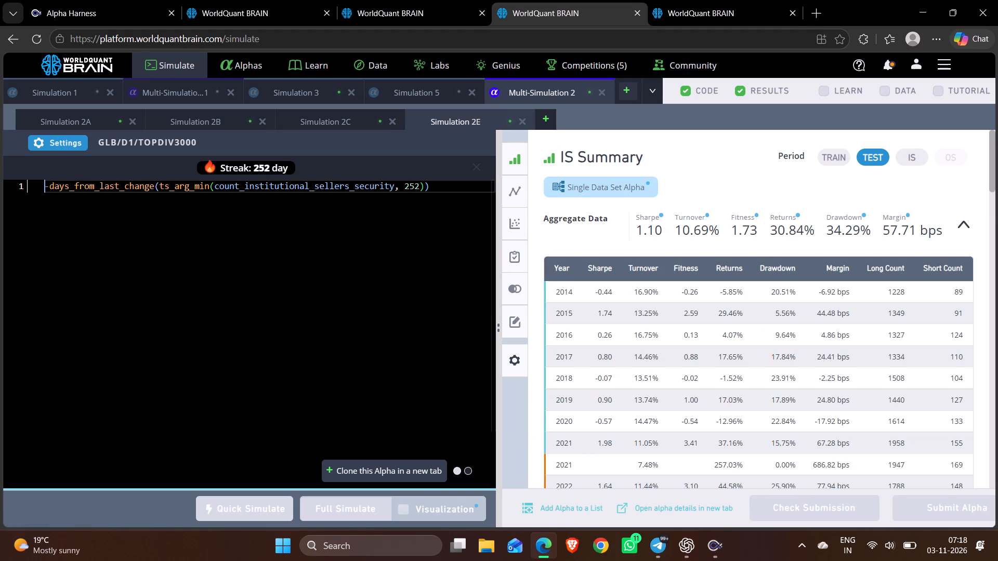
Open the submitted Alphas list in the Multi-Simulation 3 session and preview Alpha N1Nb1Gr8's expression and simulation settings.
{"action": "left_click", "coordinate": [425, 0]}
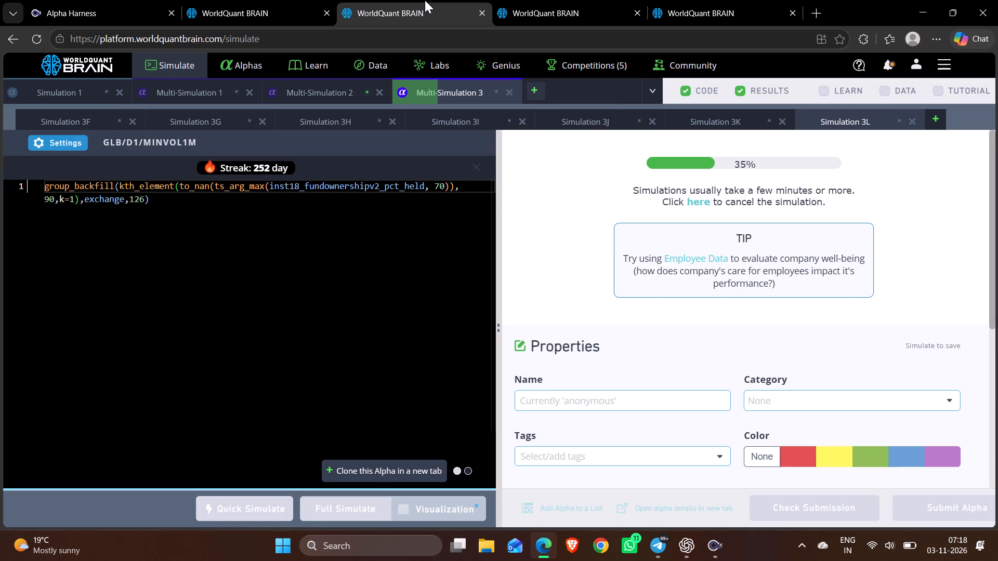
{"action": "left_click", "coordinate": [244, 68]}
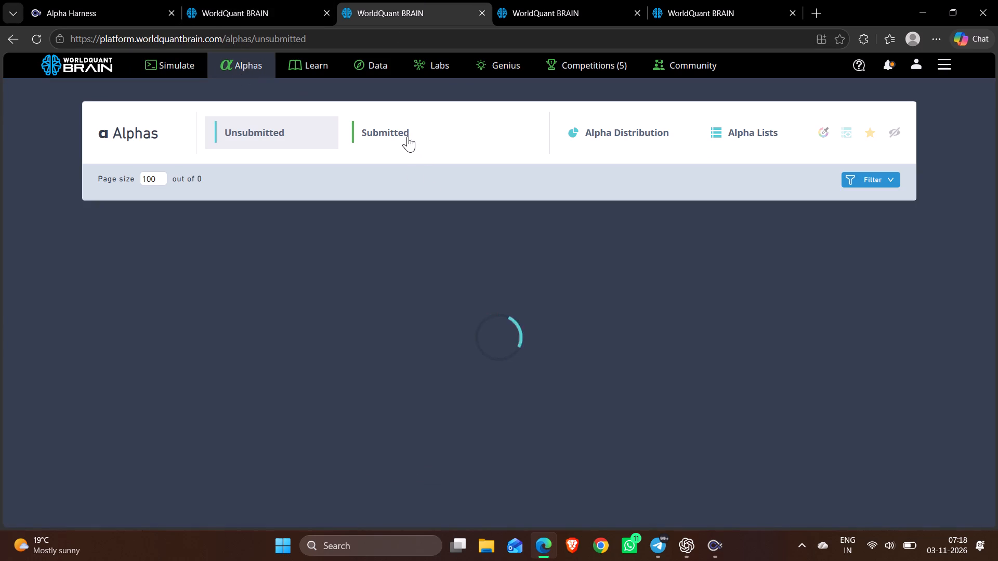
{"action": "left_click", "coordinate": [406, 136]}
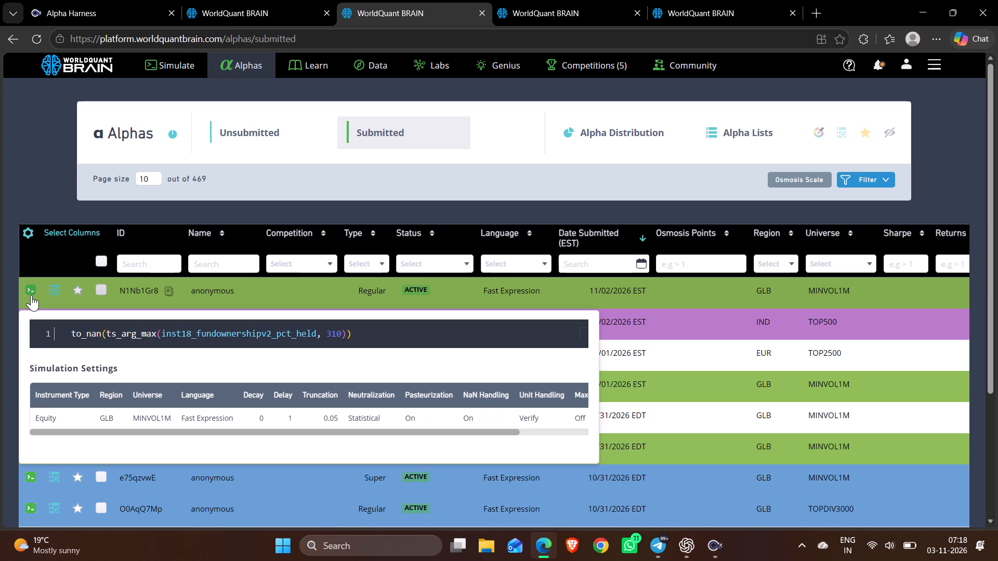
{"action": "left_click", "coordinate": [267, 0]}
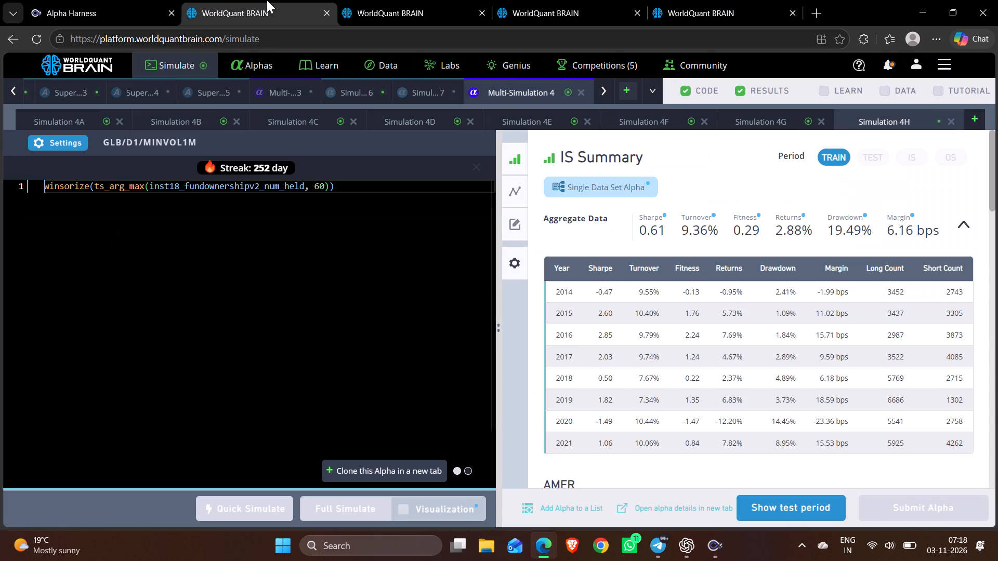
{"action": "left_click", "coordinate": [831, 518]}
{"action": "left_click", "coordinate": [55, 119]}
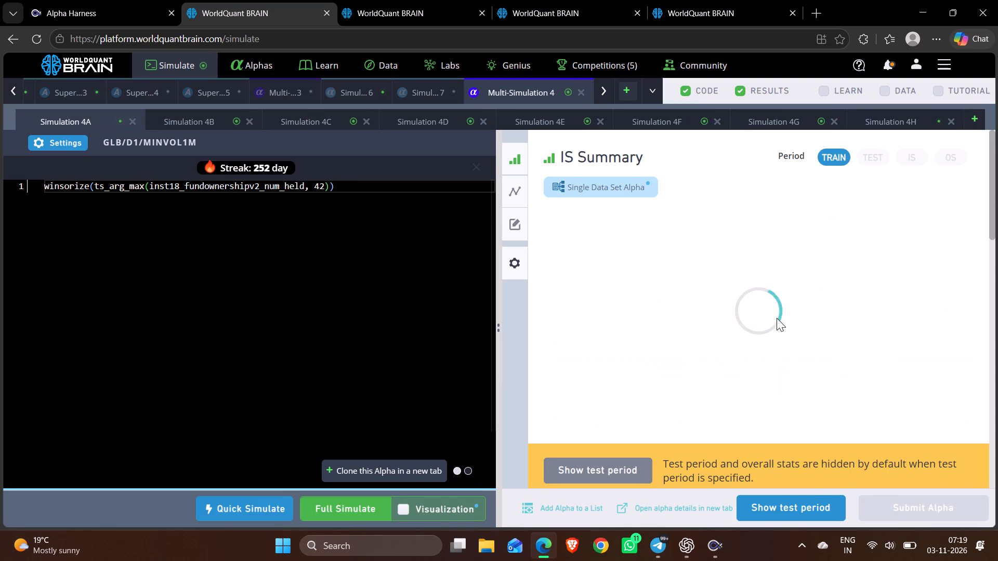
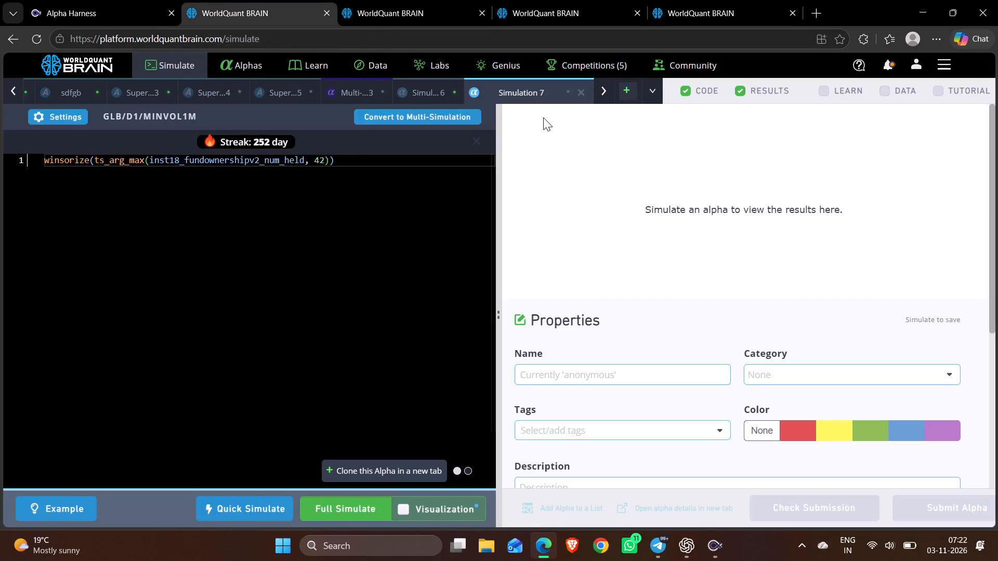
{"action": "left_click", "coordinate": [235, 72]}
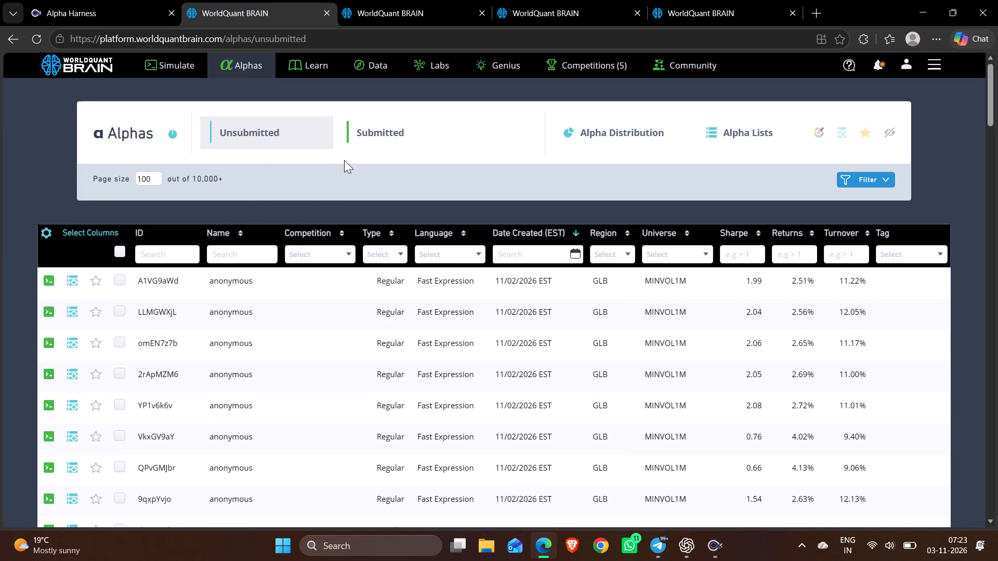
{"action": "left_click", "coordinate": [383, 117]}
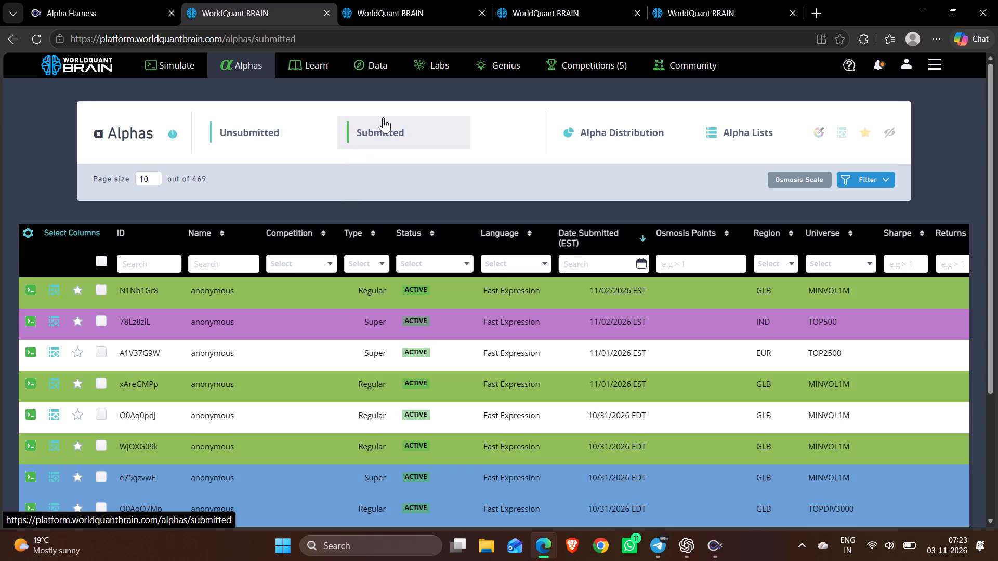
{"action": "left_click", "coordinate": [496, 326]}
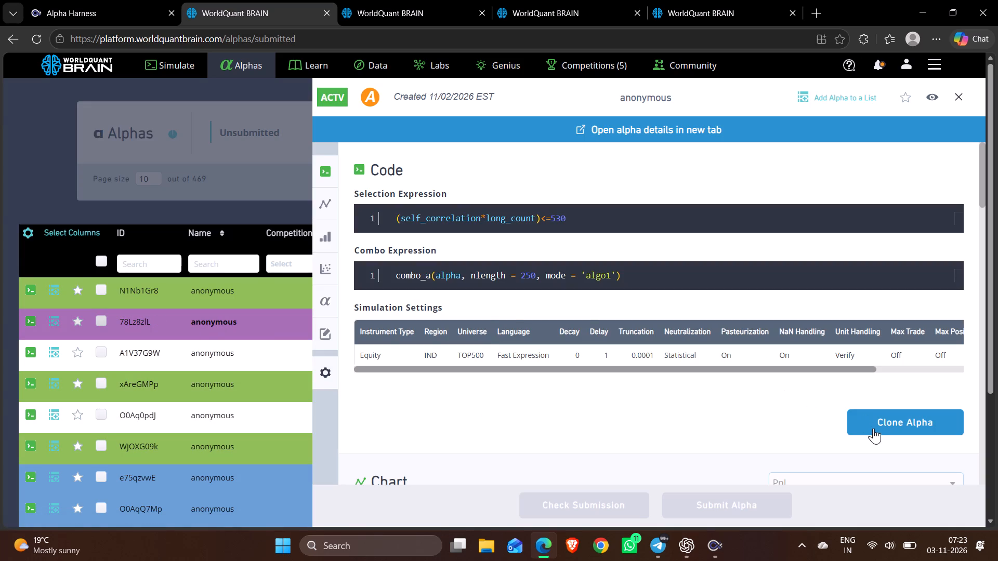
{"action": "left_click", "coordinate": [873, 428]}
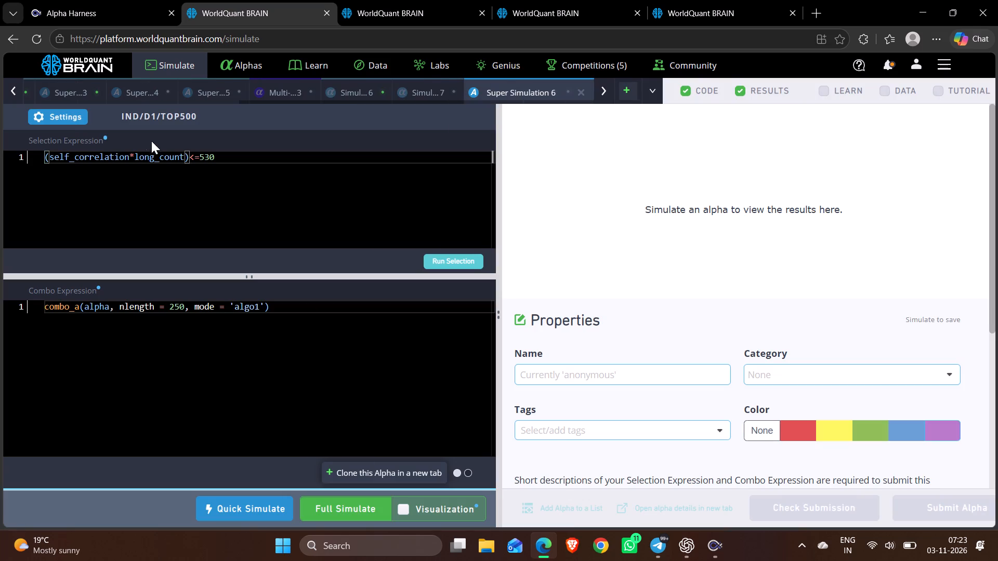
Set the cloned super simulation's region to JPN and apply the settings.
{"action": "left_click", "coordinate": [65, 112]}
{"action": "left_click", "coordinate": [70, 255]}
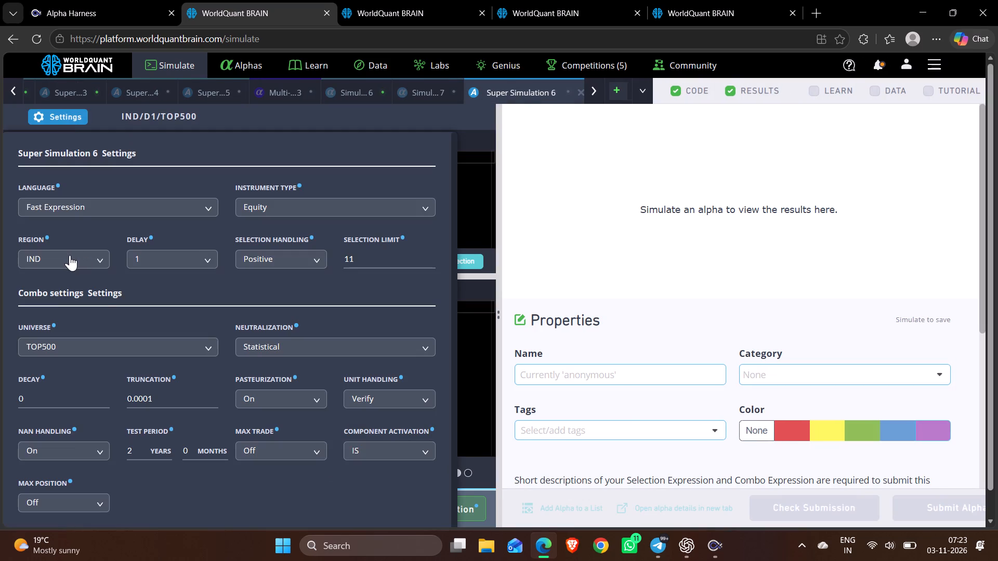
{"action": "left_click", "coordinate": [30, 373]}
{"action": "scroll", "coordinate": [283, 439], "scroll_direction": "down", "scroll_amount": 5}
{"action": "left_click", "coordinate": [363, 516]}
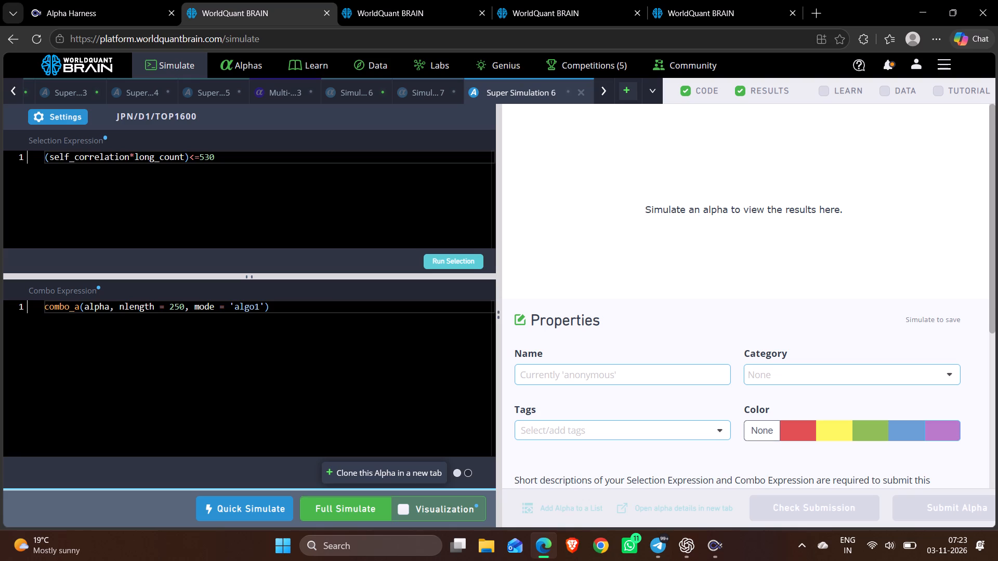
Enclose the whole selection expression in an outer pair of parentheses and append +os_start_date after it.
{"action": "double_click", "coordinate": [74, 159]}
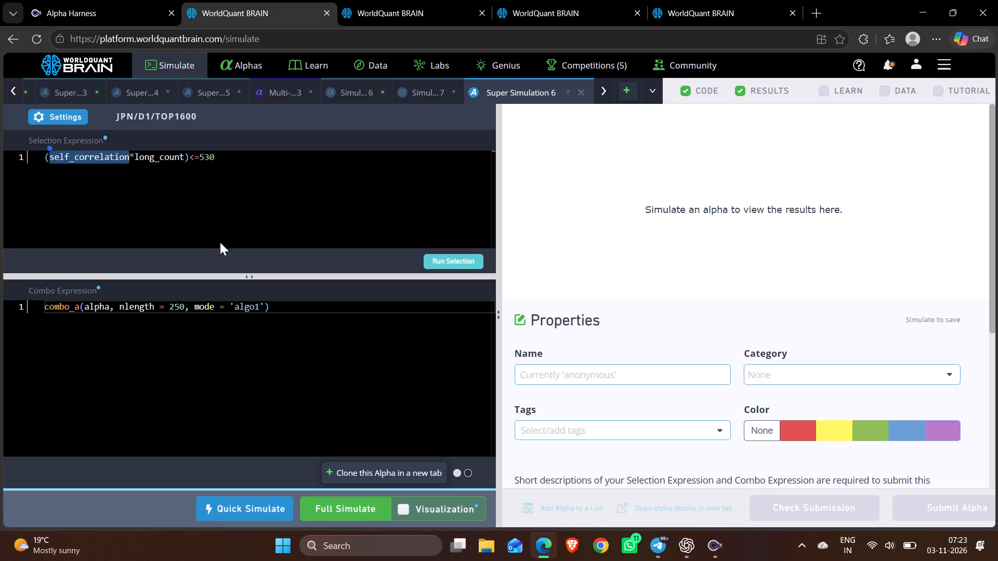
{"action": "triple_click", "coordinate": [231, 161]}
{"action": "double_click", "coordinate": [231, 161]}
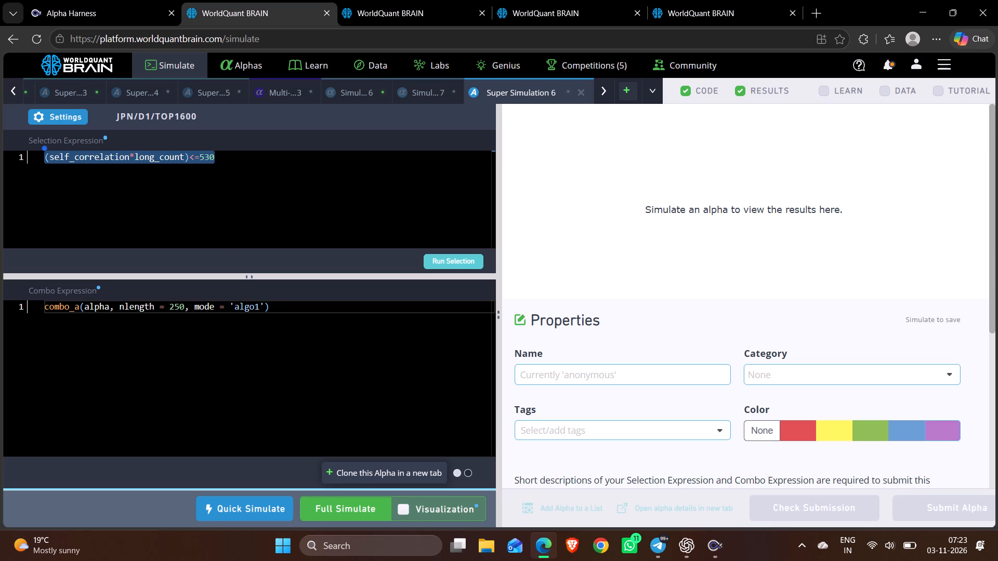
{"action": "key", "text": "shift+parenleft"}
{"action": "key", "text": "Right"}
{"action": "key", "text": "Right"}
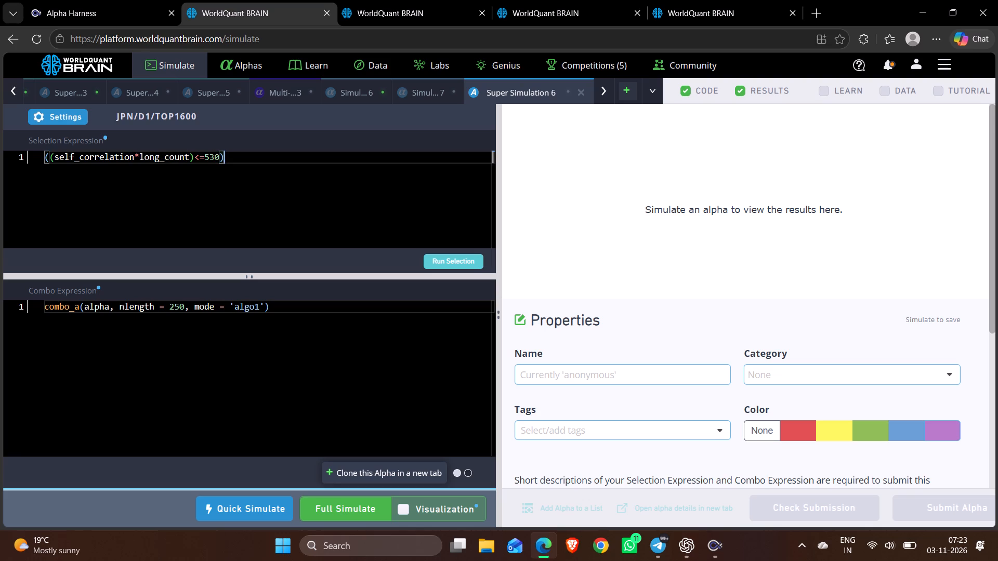
{"action": "key", "text": "Right"}
{"action": "key", "text": "plus"}
{"action": "key", "text": "o"}
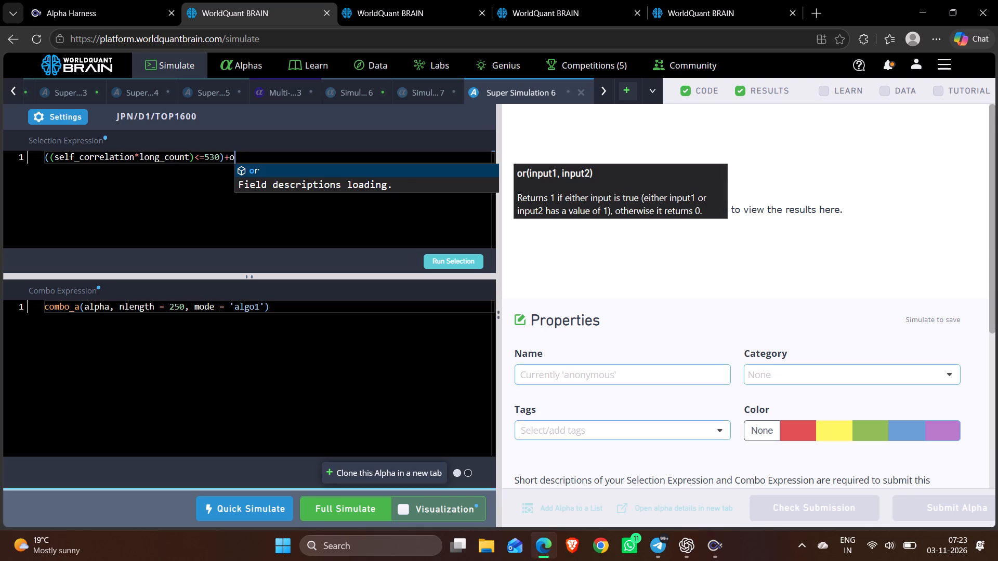
{"action": "key", "text": "s"}
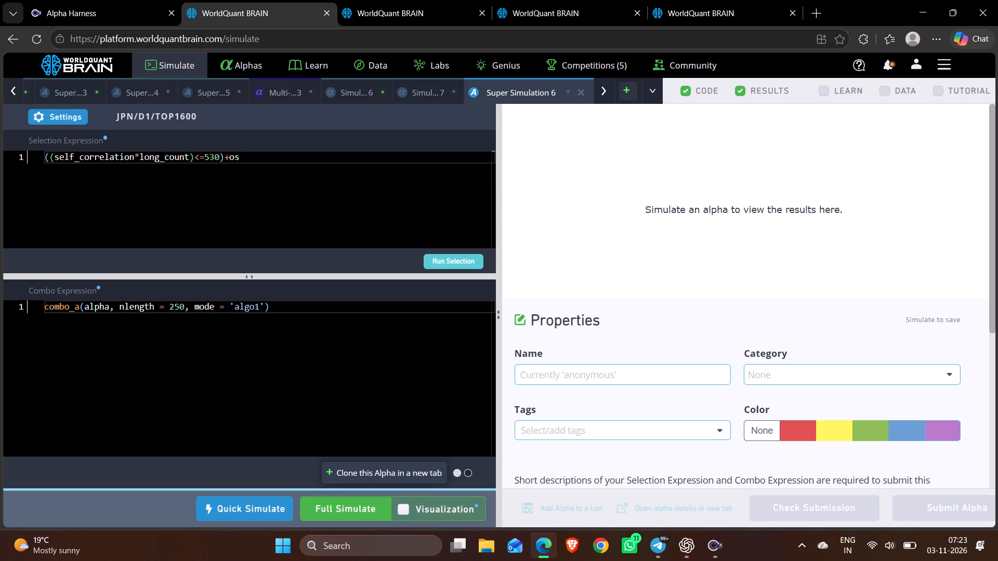
{"action": "key", "text": "shift+underscore"}
{"action": "type", "text": "sta"}
{"action": "type", "text": "rt"}
{"action": "key", "text": "shift+underscore"}
{"action": "type", "text": "date"}
Enclose os_start_date in parentheses and complete its condition as os_start_date>="2014-12-12".
{"action": "left_click_drag", "start_coordinate": [231, 158], "coordinate": [324, 165]}
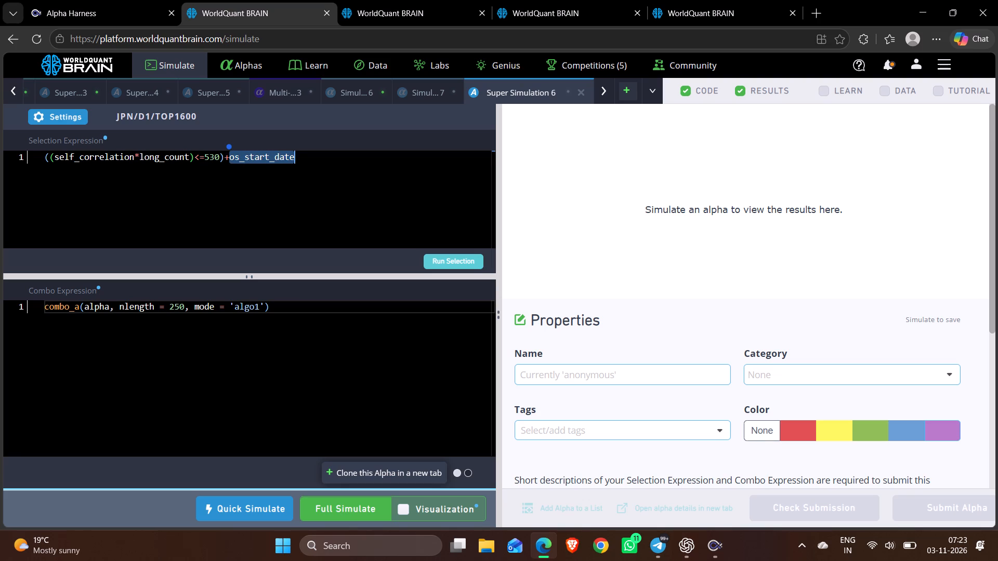
{"action": "key", "text": "shift+parenleft"}
{"action": "key", "text": "Right"}
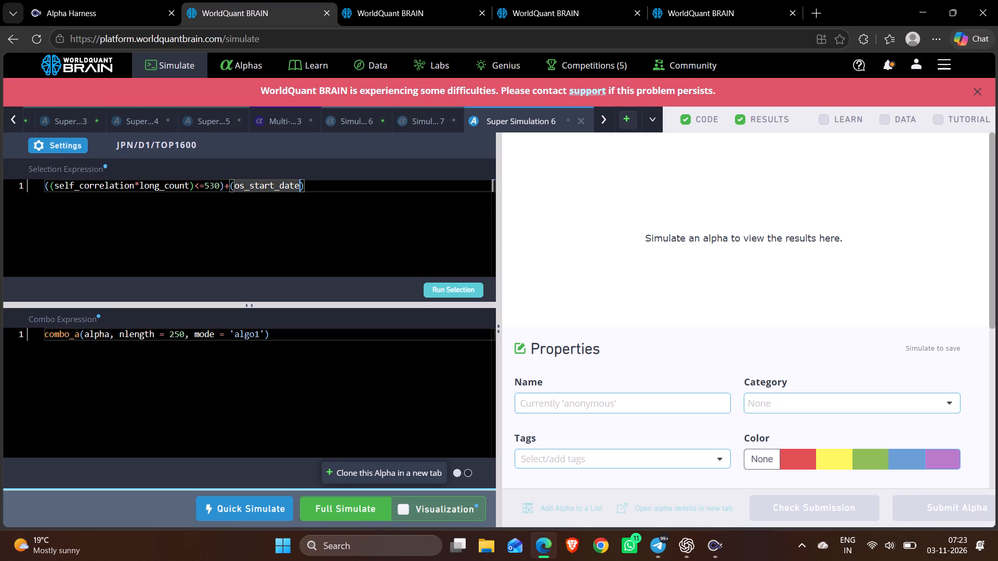
{"action": "type", "text": ">="}
{"action": "key", "text": "Up"}
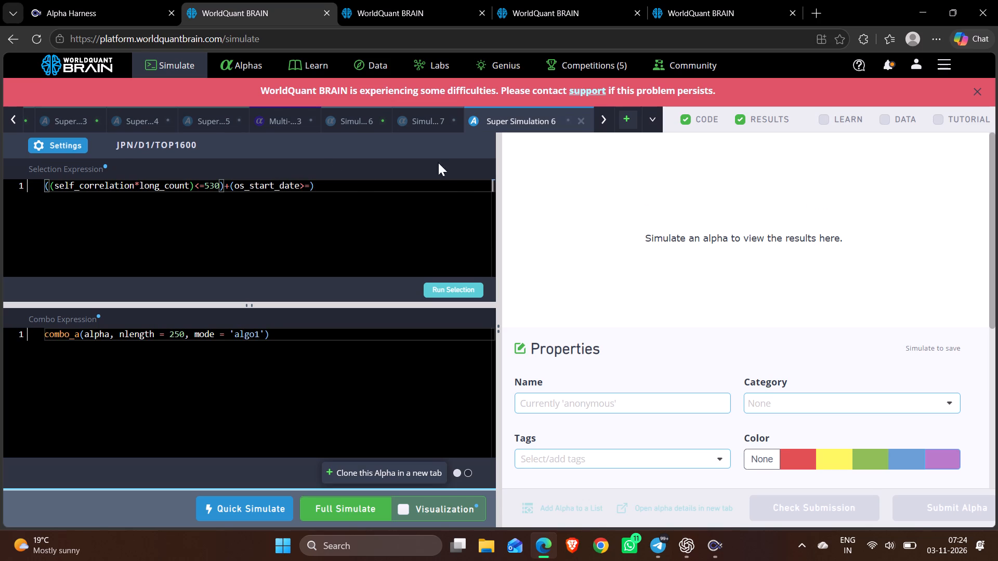
{"action": "left_click", "coordinate": [309, 188]}
{"action": "key", "text": "shift+quotedbl"}
{"action": "type", "text": "2014-"}
{"action": "type", "text": "12-12"}
{"action": "key", "text": "shift+quotedbl"}
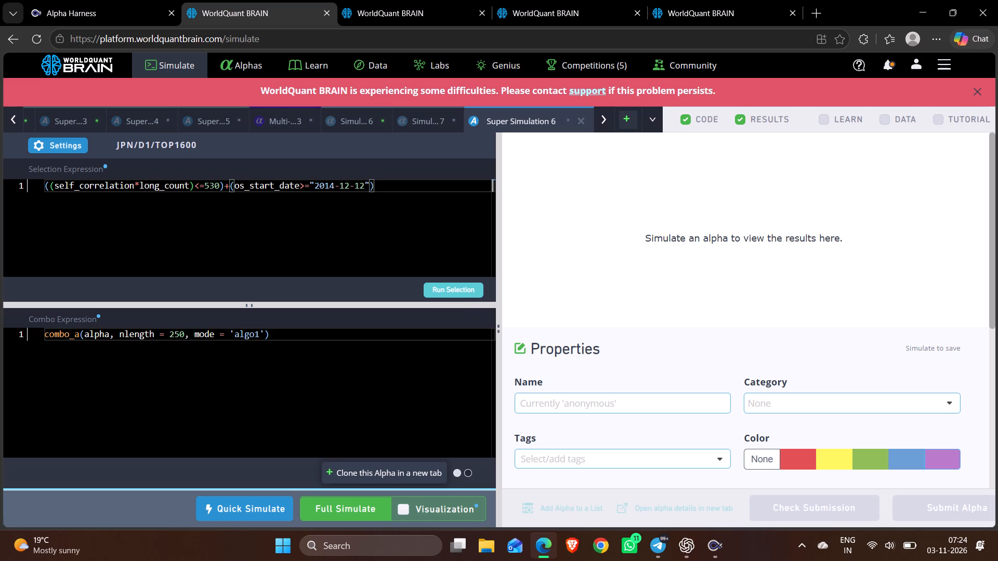
Run the selection and the full simulation of the JPN super alpha, and dismiss the error banner.
{"action": "left_click", "coordinate": [461, 293]}
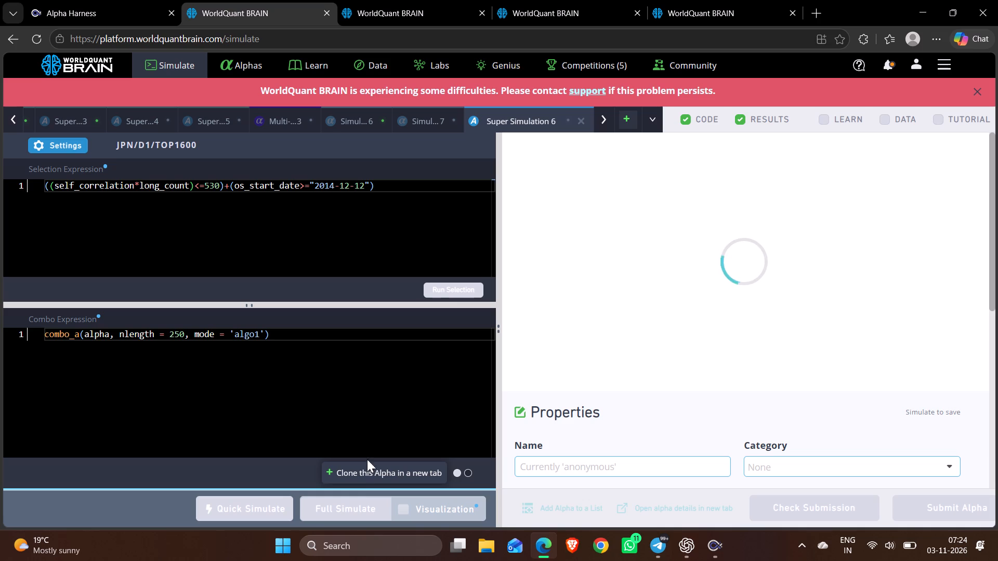
{"action": "left_click", "coordinate": [347, 503]}
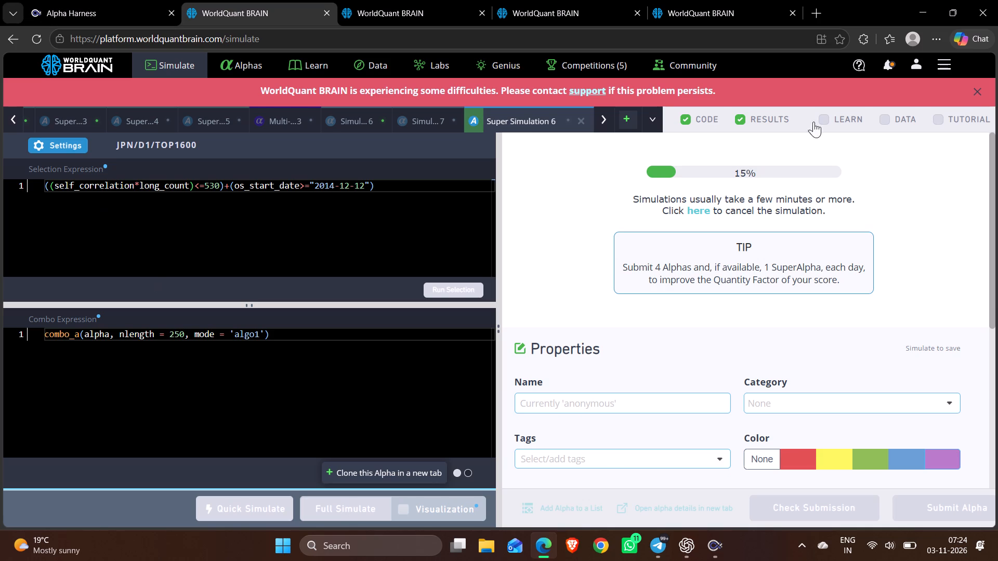
{"action": "left_click", "coordinate": [979, 86]}
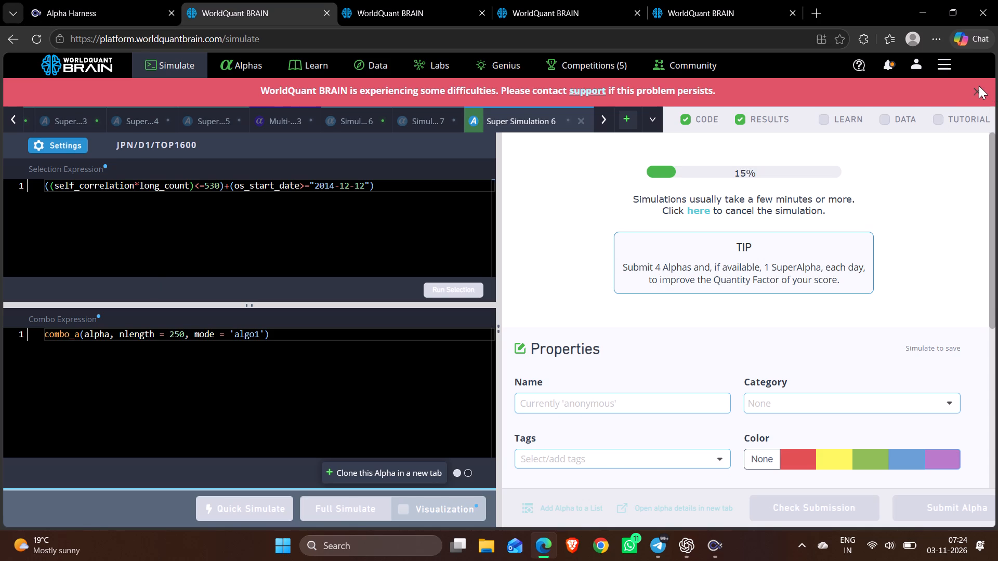
{"action": "left_click", "coordinate": [978, 94]}
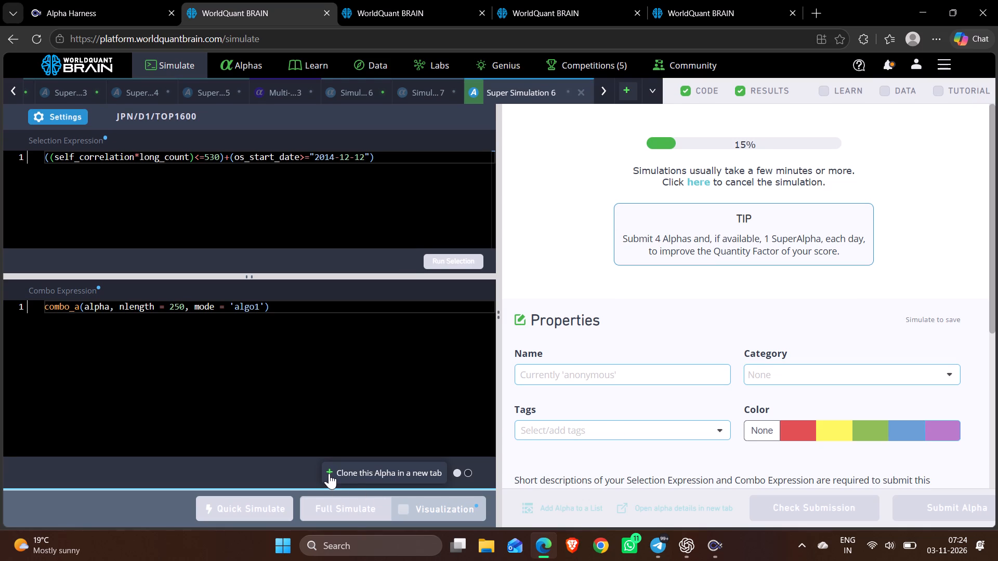
Clone the super alpha into a new tab with its region set to AMR and start its full simulation.
{"action": "left_click", "coordinate": [329, 473]}
{"action": "left_click", "coordinate": [74, 123]}
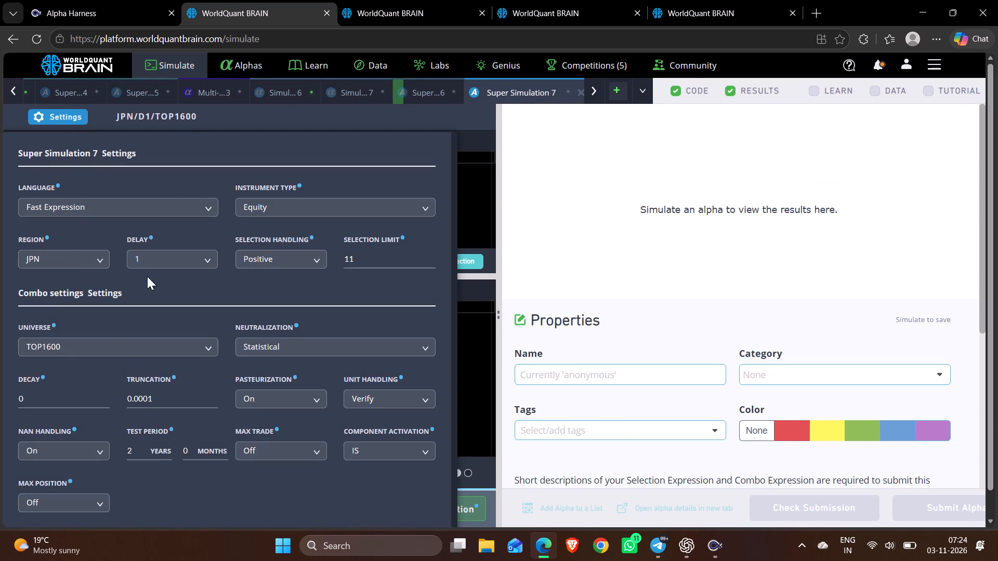
{"action": "left_click", "coordinate": [45, 252]}
{"action": "left_click", "coordinate": [47, 394]}
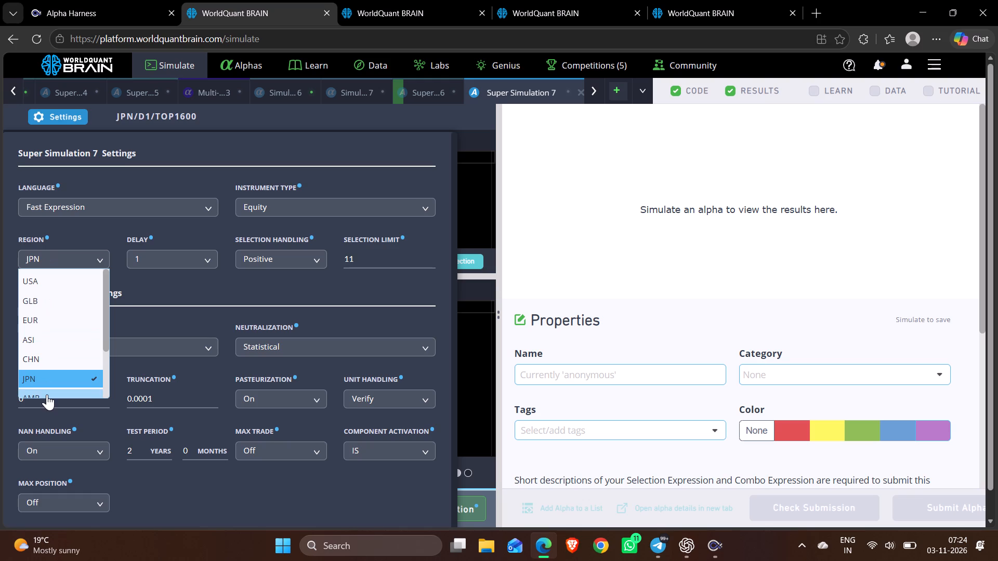
{"action": "scroll", "coordinate": [349, 463], "scroll_direction": "down", "scroll_amount": 6}
{"action": "left_click", "coordinate": [371, 522]}
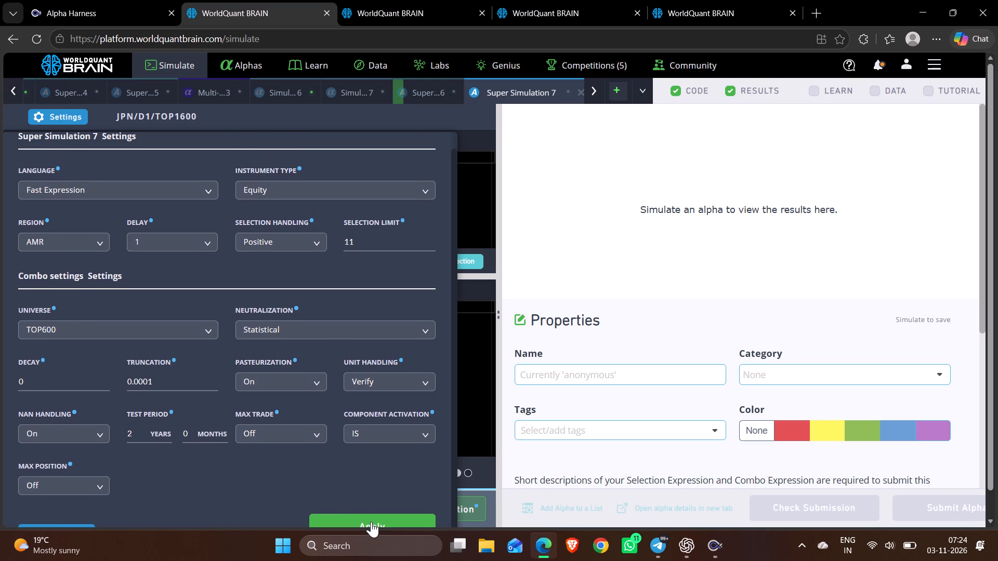
{"action": "left_click", "coordinate": [360, 506]}
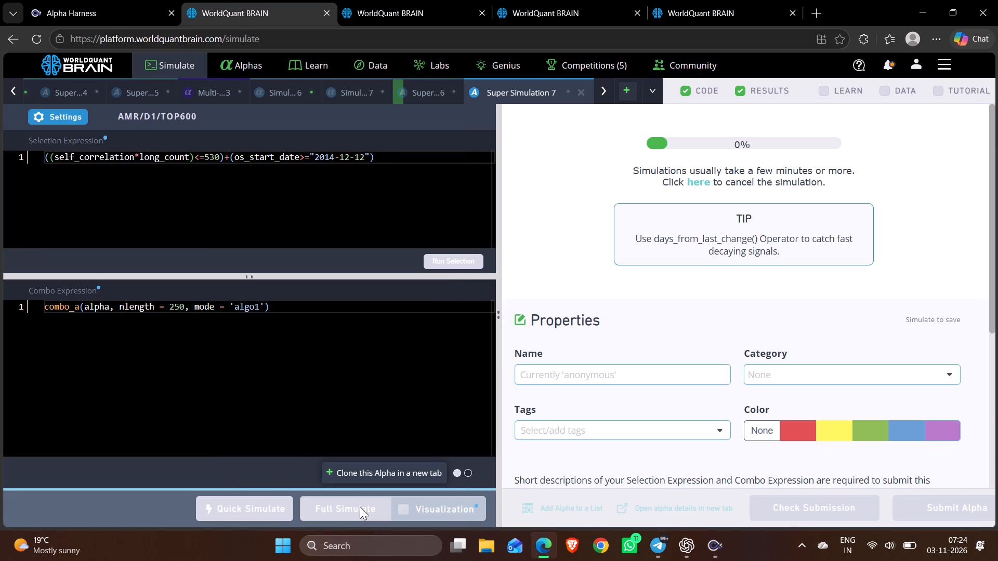
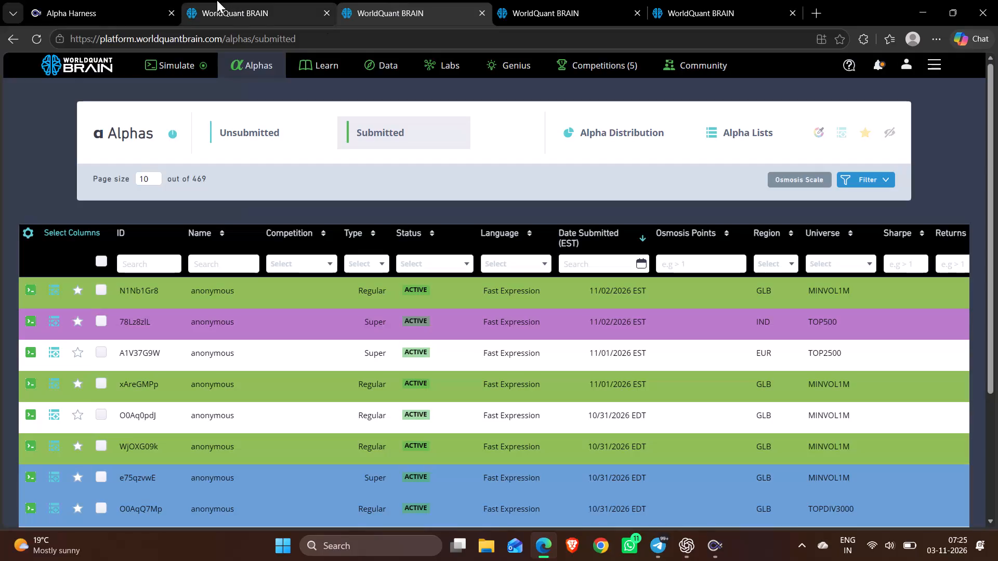
Check the results of simulations 3L, 3K and 3J, including 3L's test and IS periods, and close Multi-Simulation 3.
{"action": "left_click", "coordinate": [176, 58]}
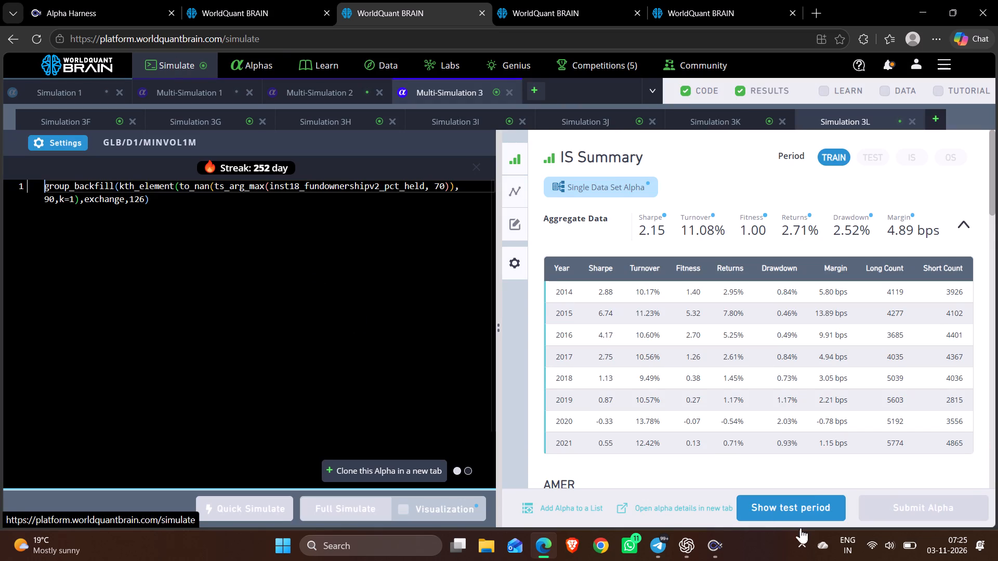
{"action": "left_click", "coordinate": [767, 512]}
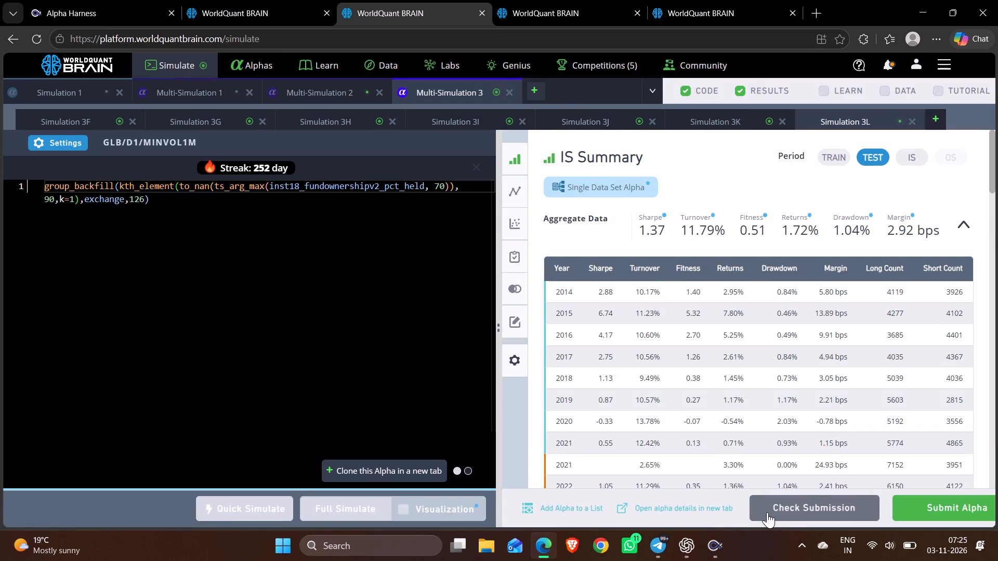
{"action": "left_click", "coordinate": [915, 161]}
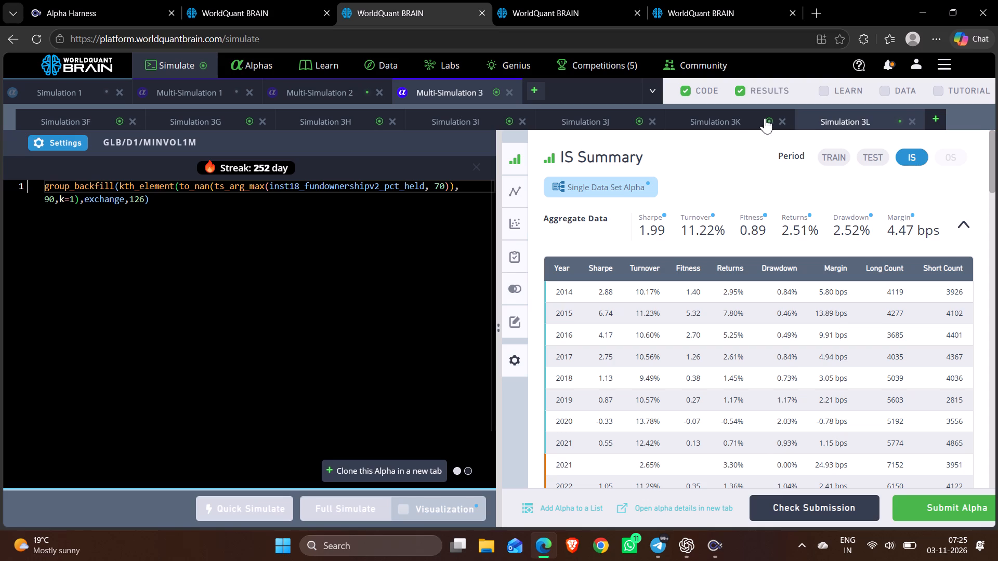
{"action": "left_click", "coordinate": [737, 123]}
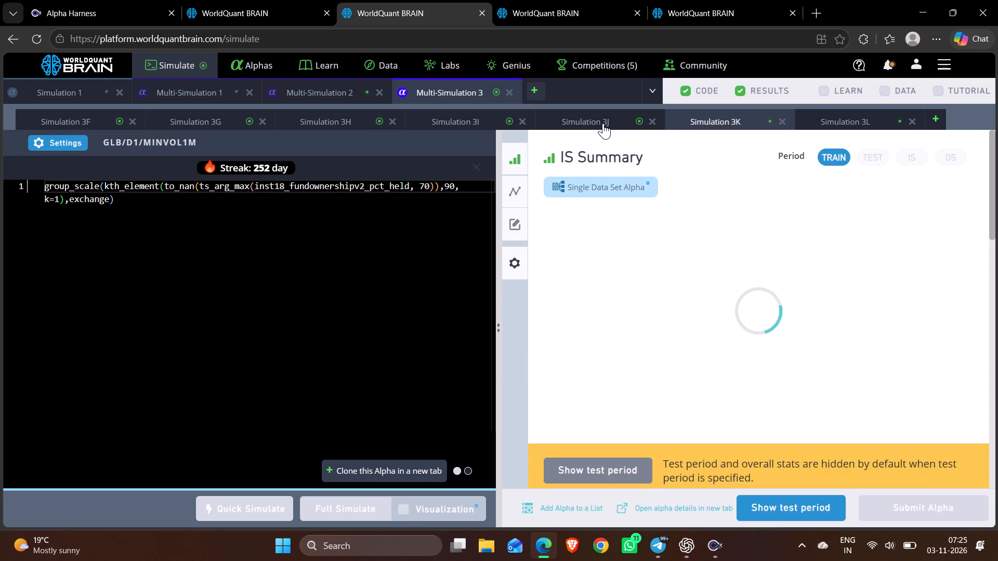
{"action": "left_click", "coordinate": [603, 123]}
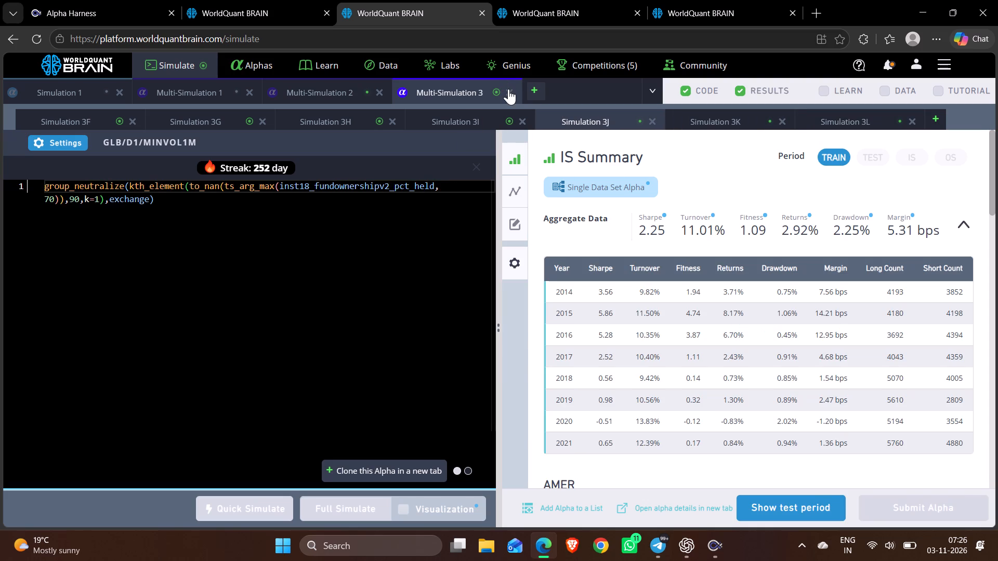
{"action": "left_click", "coordinate": [508, 89]}
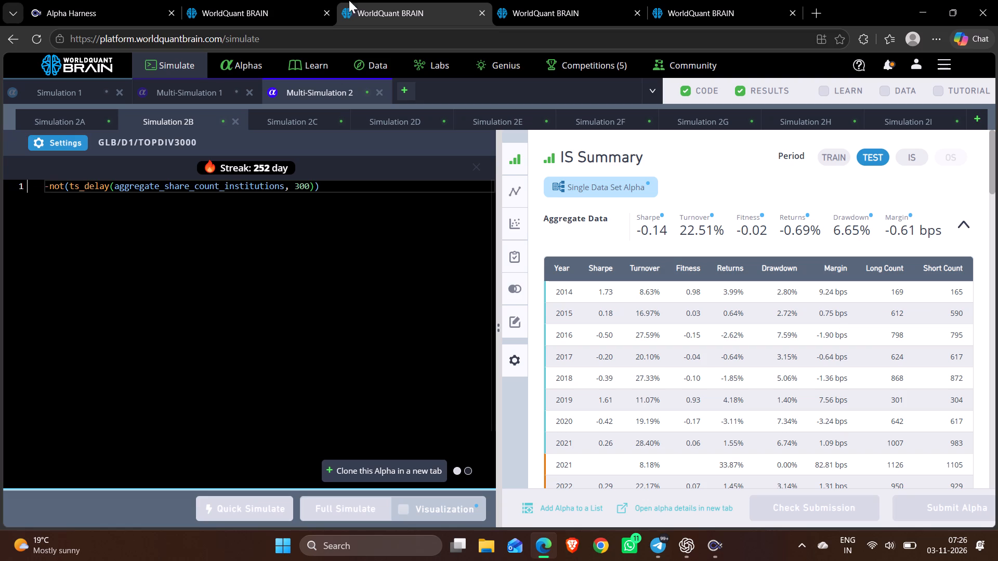
Examine the AMR super alpha's IS results with the test period shown, including the PnL chart, failed checks and prod correlation.
{"action": "left_click", "coordinate": [262, 0]}
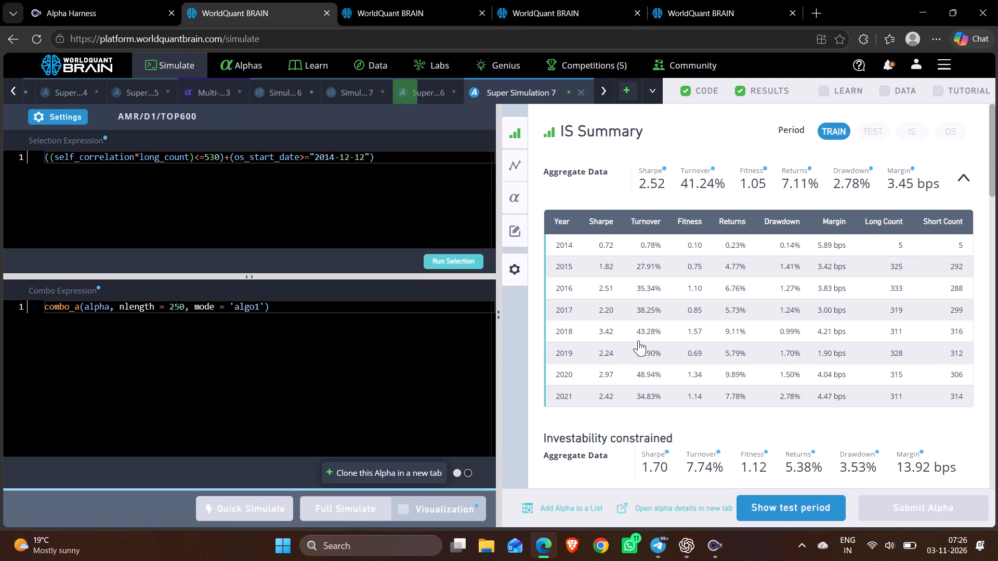
{"action": "left_click", "coordinate": [784, 502]}
{"action": "left_click", "coordinate": [903, 130]}
{"action": "scroll", "coordinate": [810, 273], "scroll_direction": "down", "scroll_amount": 4}
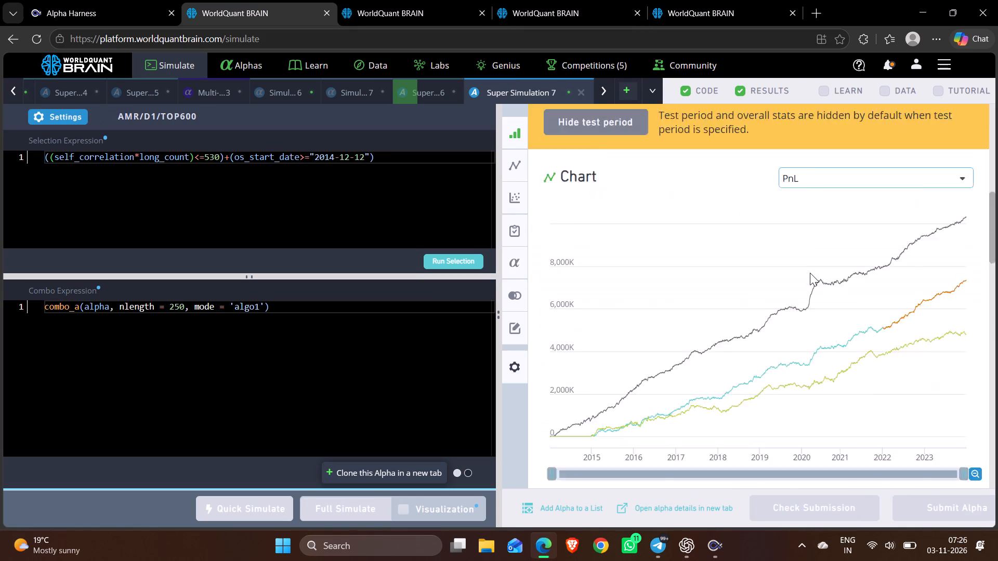
{"action": "scroll", "coordinate": [810, 273], "scroll_direction": "down", "scroll_amount": 8}
{"action": "scroll", "coordinate": [780, 280], "scroll_direction": "up", "scroll_amount": 3}
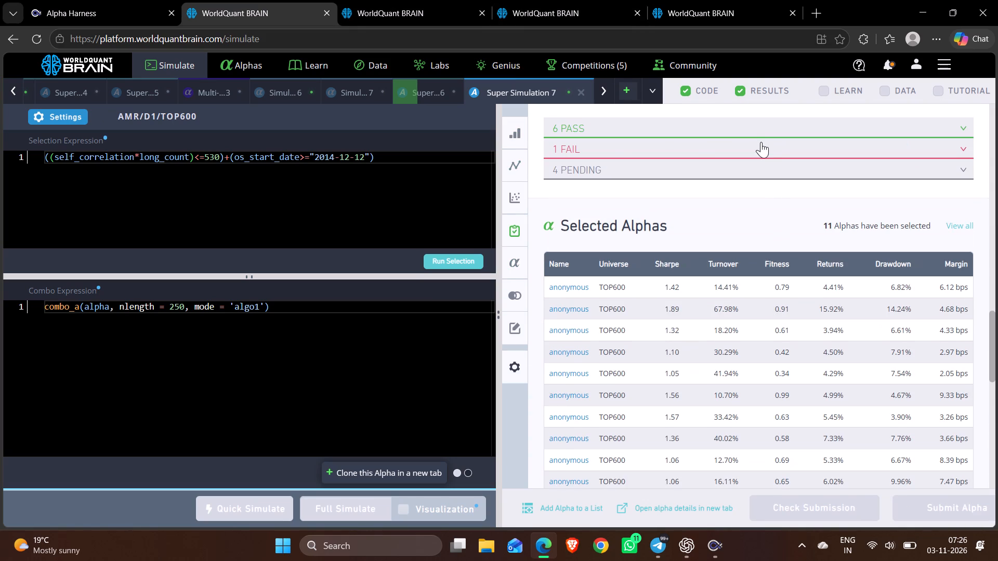
{"action": "left_click", "coordinate": [759, 140]}
{"action": "scroll", "coordinate": [721, 162], "scroll_direction": "up", "scroll_amount": 2}
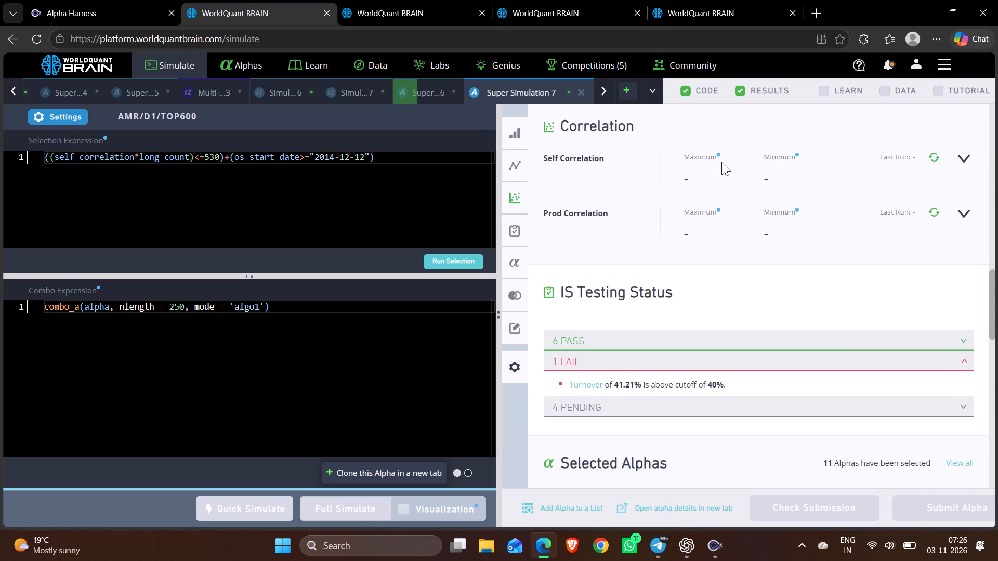
{"action": "left_click", "coordinate": [962, 215]}
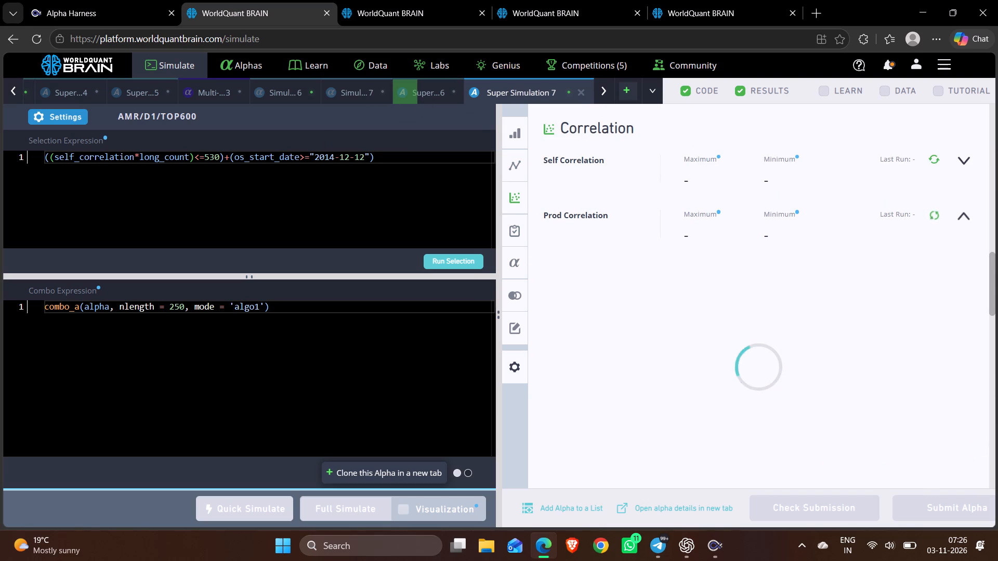
Set nlength to 200 in the AMR super alpha's combo expression and run the full simulation.
{"action": "double_click", "coordinate": [173, 305]}
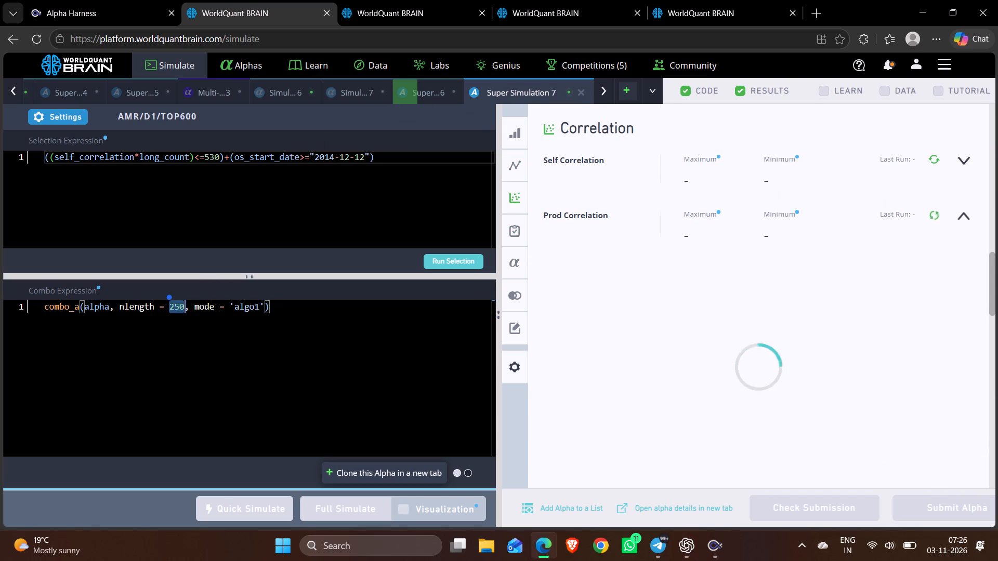
{"action": "type", "text": "200"}
{"action": "left_click", "coordinate": [329, 511]}
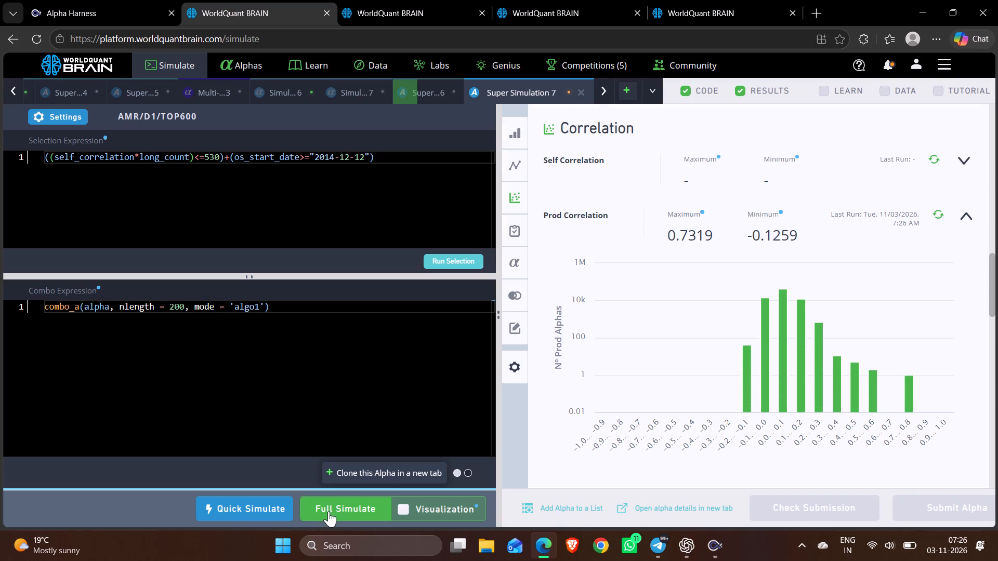
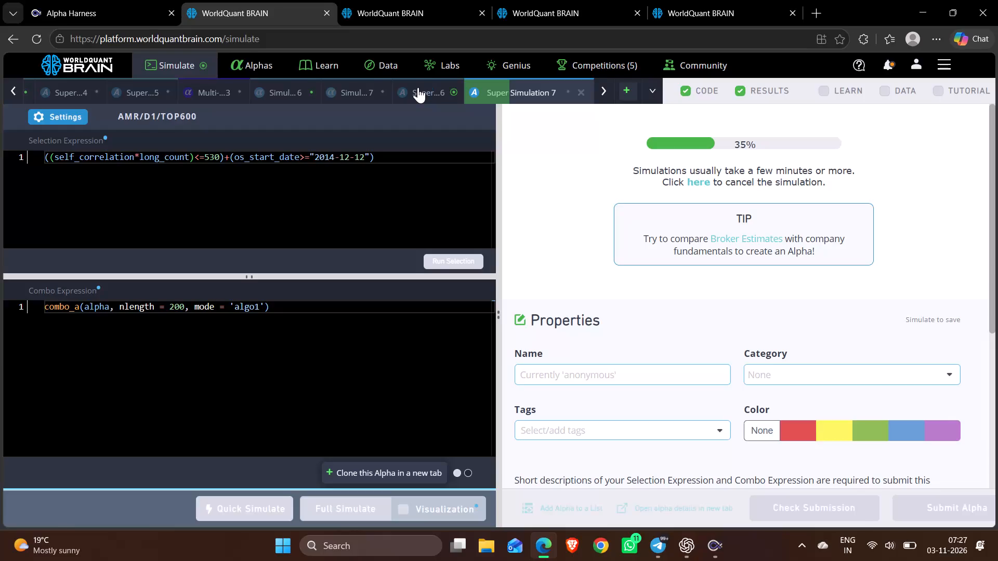
Check the JPN super alpha's results in Super Simulation 6 with the test period shown, including its IS period and prod correlation.
{"action": "left_click", "coordinate": [763, 504]}
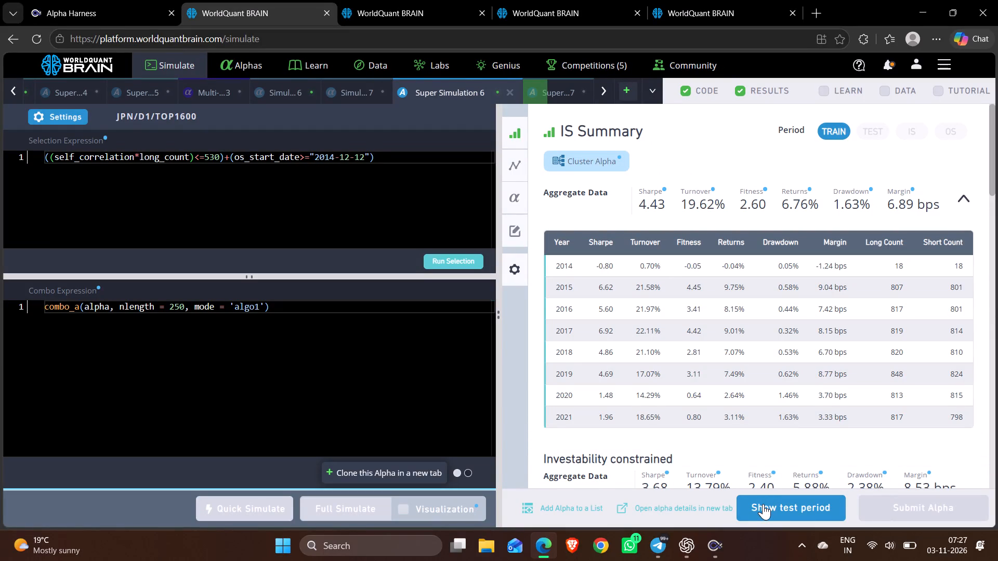
{"action": "left_click", "coordinate": [921, 130]}
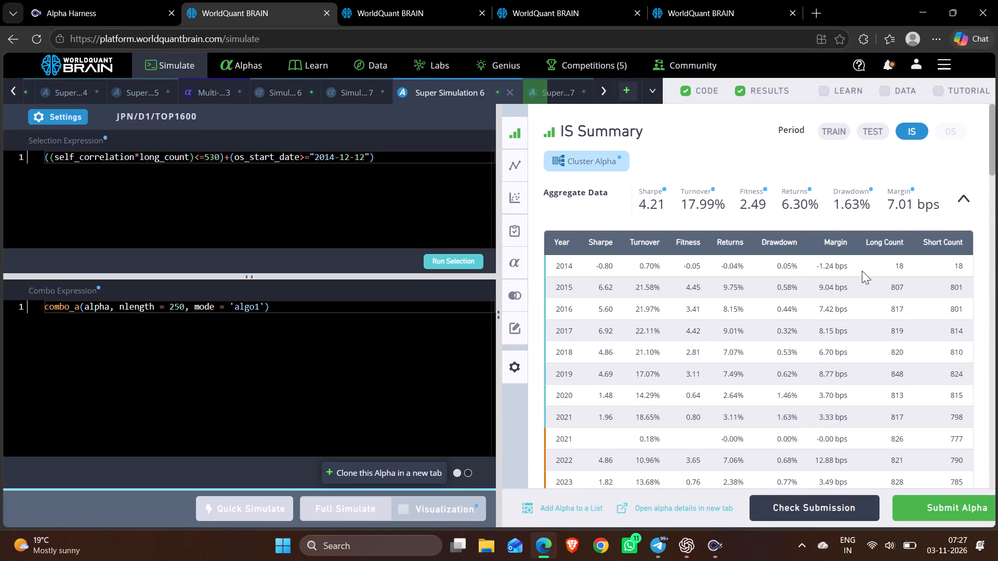
{"action": "scroll", "coordinate": [862, 271], "scroll_direction": "down", "scroll_amount": 8}
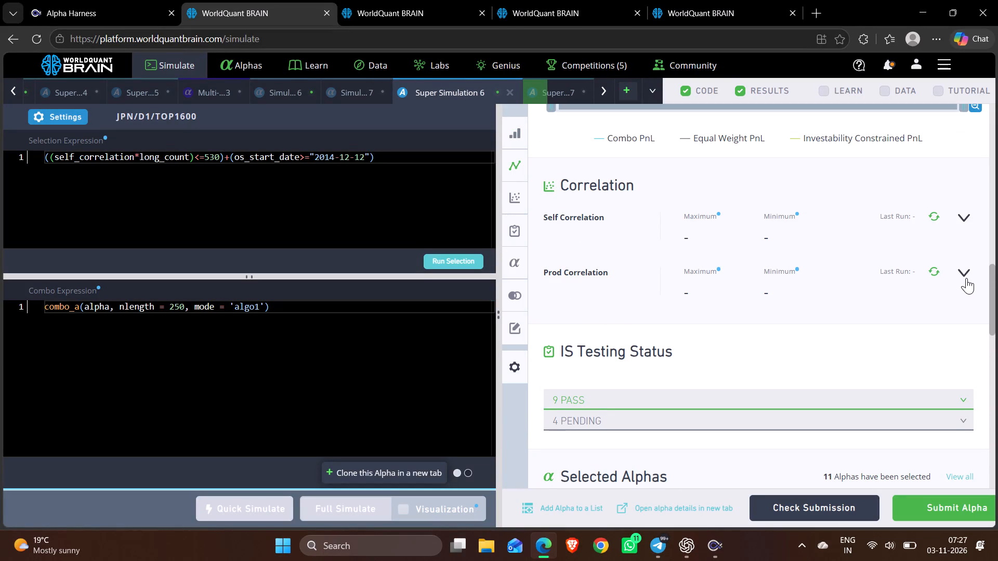
{"action": "left_click", "coordinate": [966, 278]}
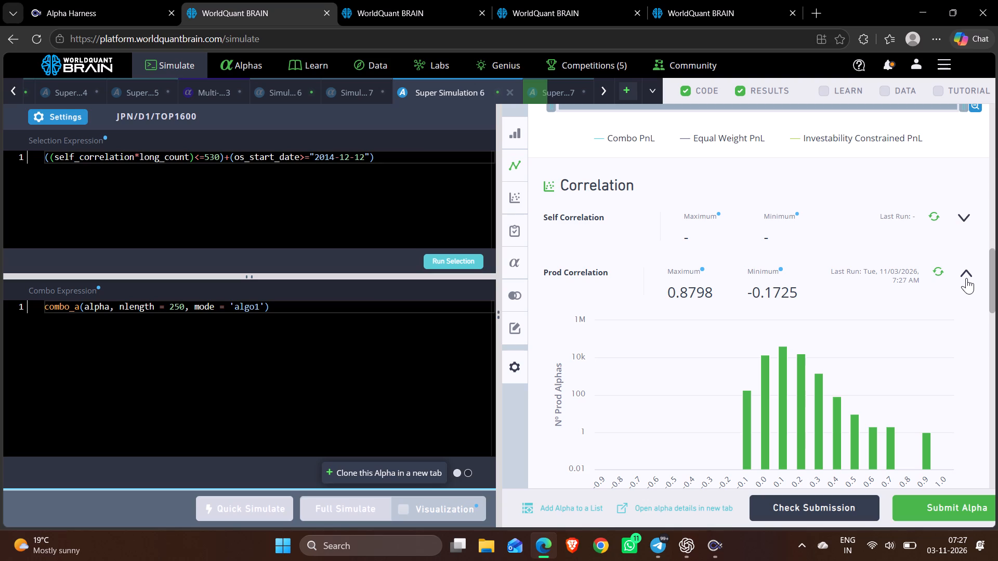
{"action": "left_click", "coordinate": [844, 290]}
Clone the JPN super alpha, set the clone's neutralization to Crowding Factors, and run the full simulation.
{"action": "left_click", "coordinate": [379, 473]}
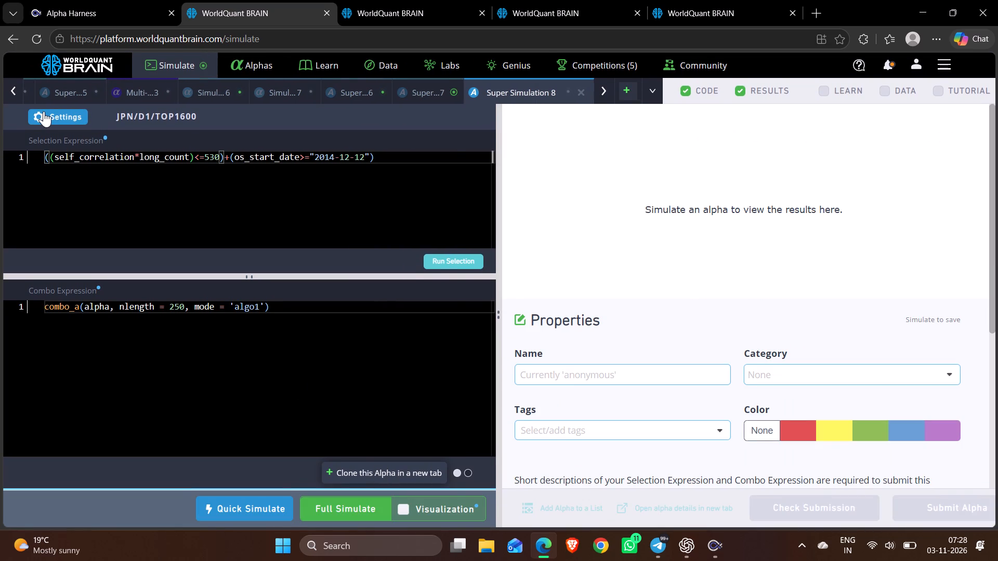
{"action": "left_click", "coordinate": [44, 111]}
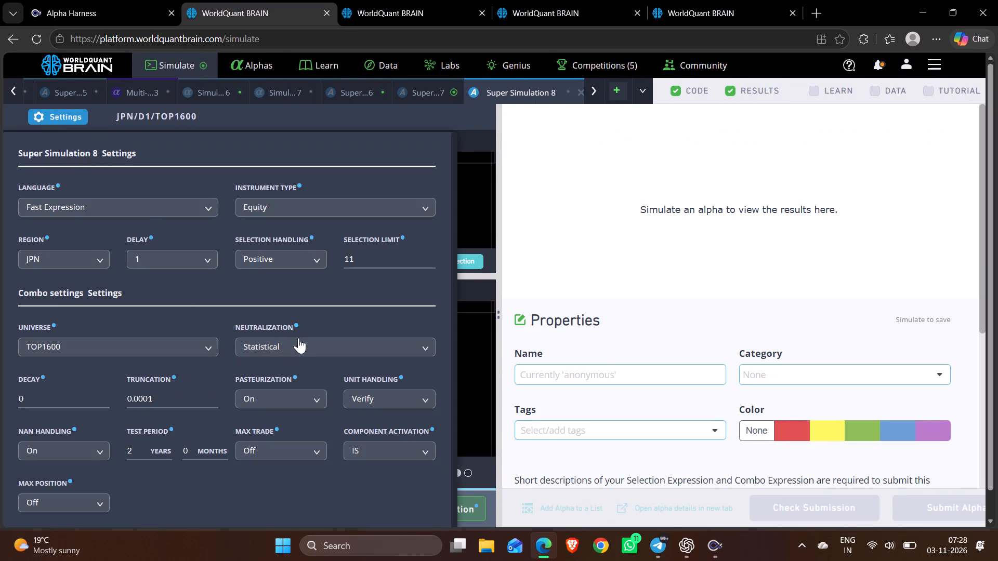
{"action": "left_click", "coordinate": [298, 338]}
{"action": "left_click", "coordinate": [280, 426]}
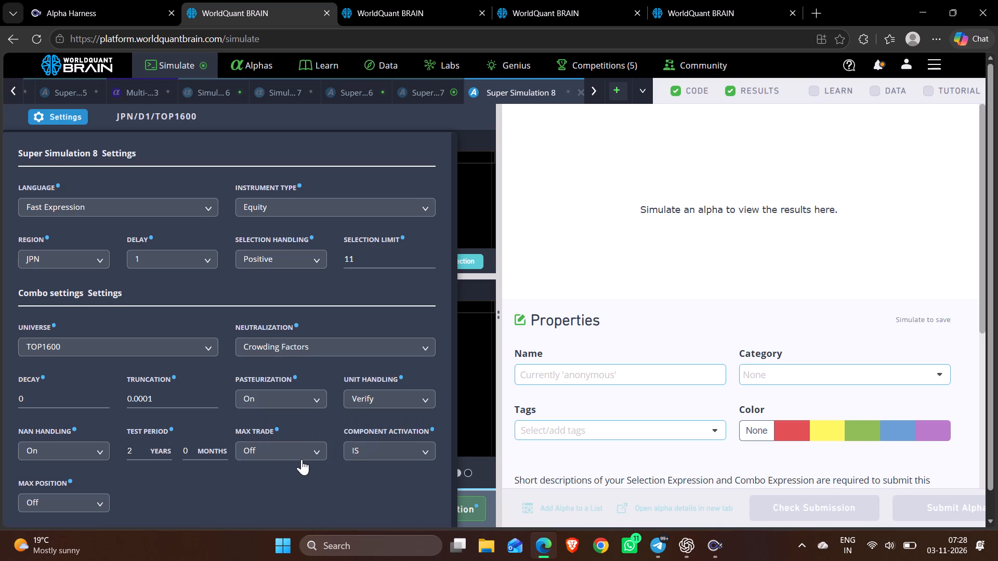
{"action": "scroll", "coordinate": [301, 459], "scroll_direction": "down", "scroll_amount": 5}
{"action": "left_click", "coordinate": [351, 524]}
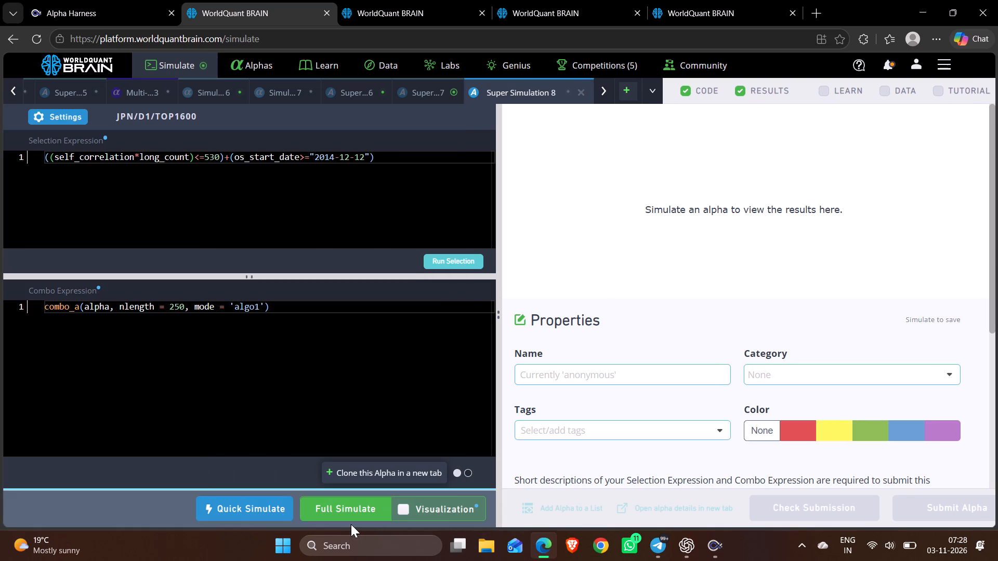
{"action": "left_click", "coordinate": [345, 505]}
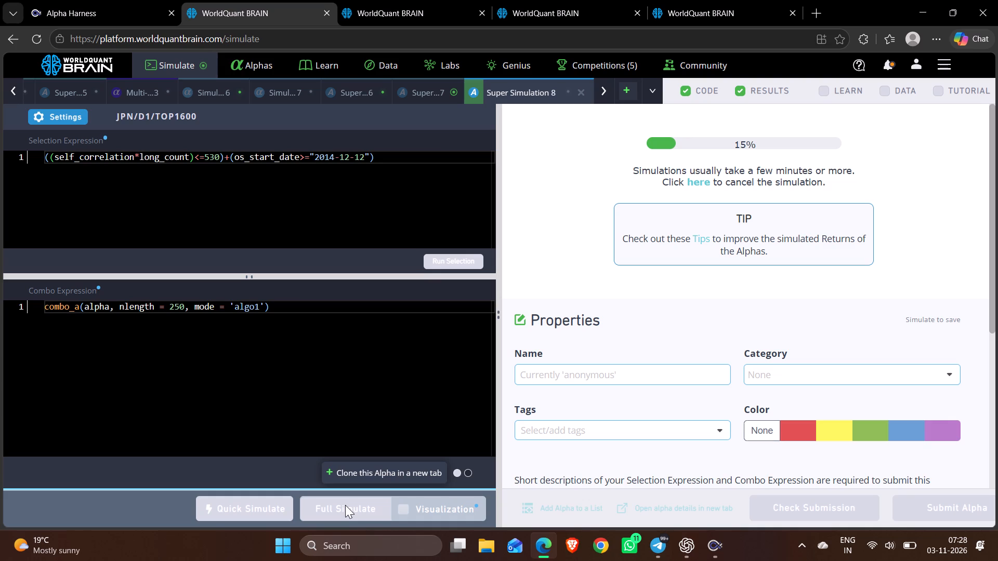
Examine the AMR super alpha's results in Super Simulation 7 with the test period shown, including its IS testing status and prod correlation.
{"action": "left_click", "coordinate": [428, 85]}
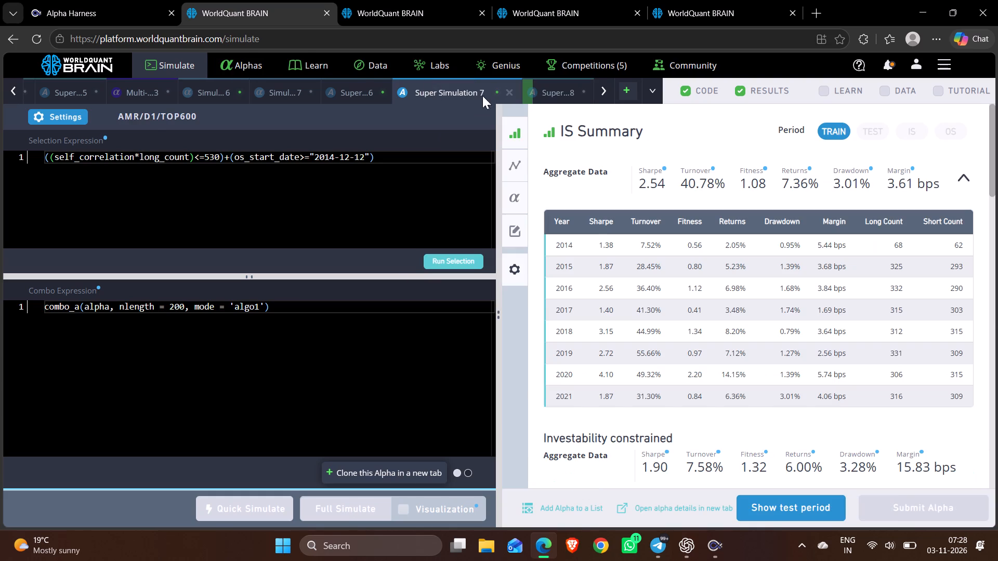
{"action": "left_click", "coordinate": [792, 497]}
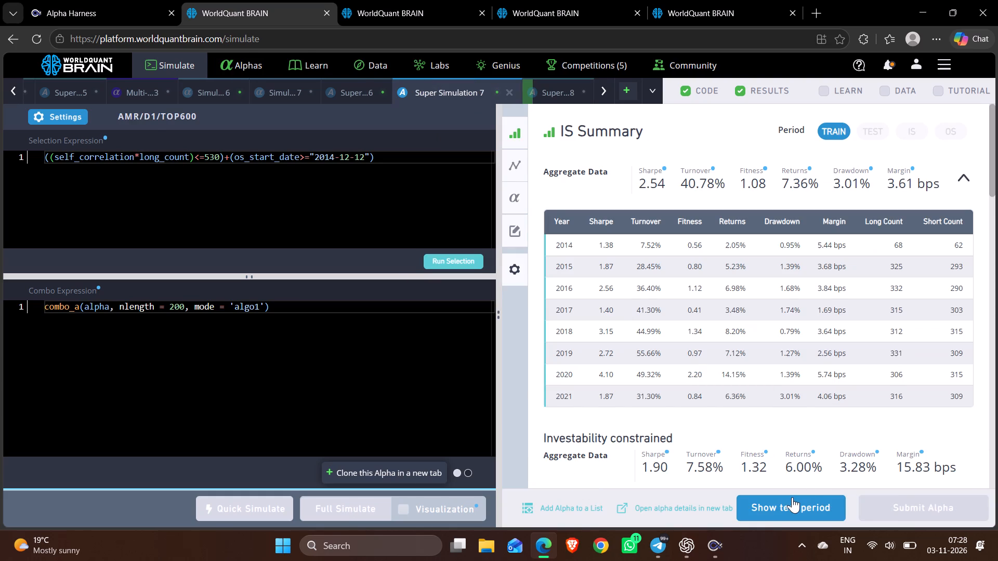
{"action": "scroll", "coordinate": [838, 296], "scroll_direction": "down", "scroll_amount": 9}
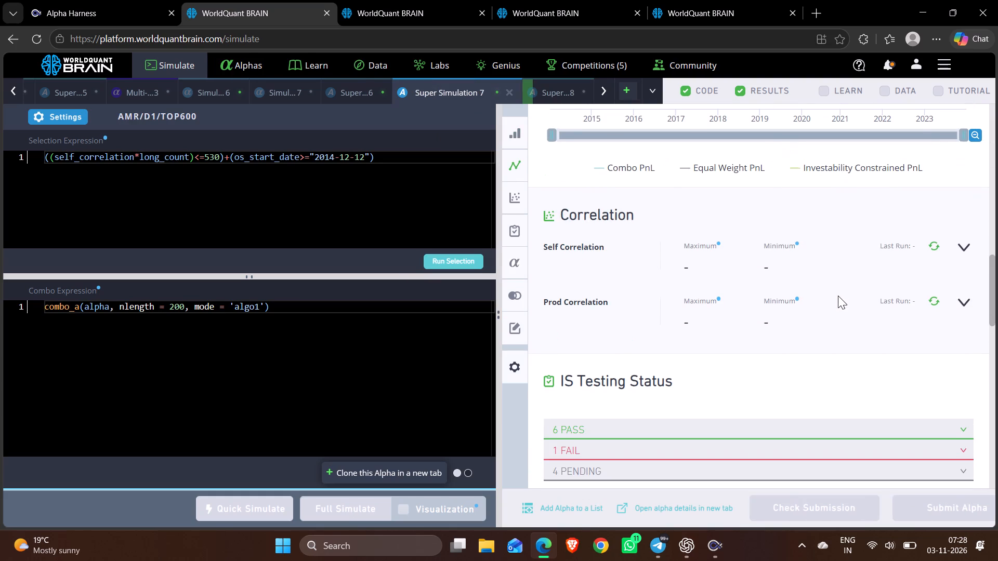
{"action": "scroll", "coordinate": [838, 296], "scroll_direction": "down", "scroll_amount": 1}
{"action": "left_click", "coordinate": [968, 299]}
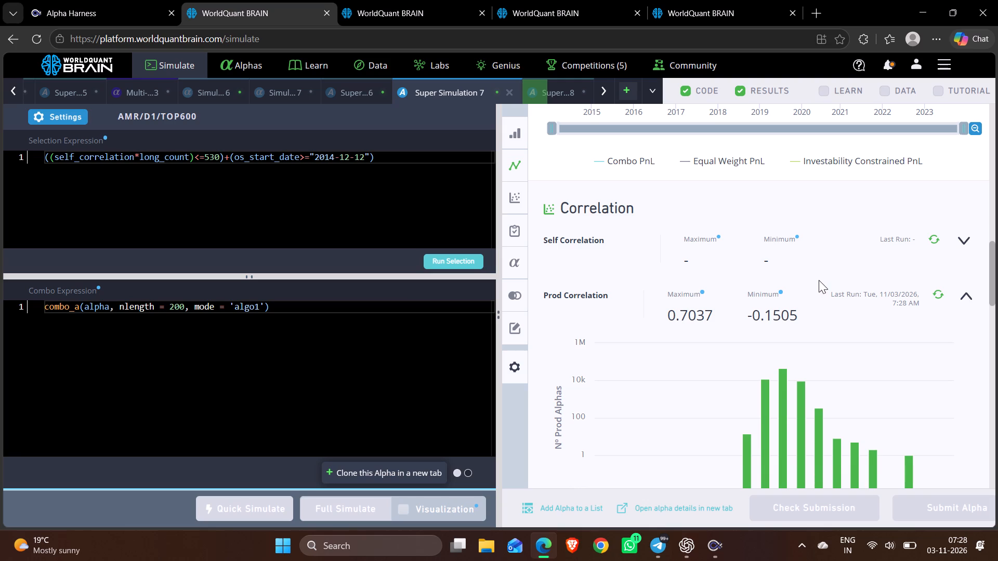
Set the AMR super alpha's selection limit to 14 and run the full simulation.
{"action": "left_click", "coordinate": [44, 121]}
{"action": "left_click", "coordinate": [363, 259]}
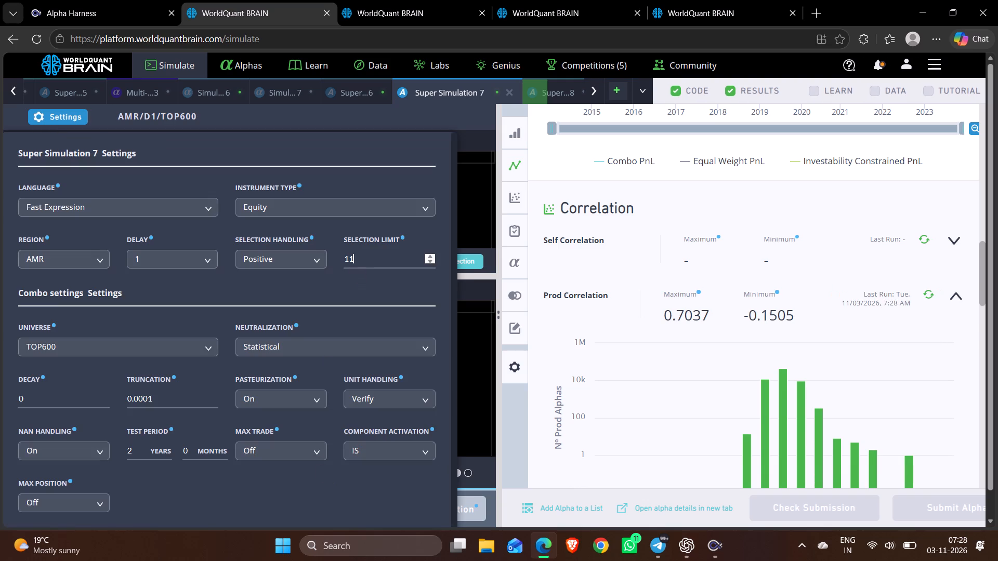
{"action": "key", "text": "Up"}
{"action": "key", "text": "Up"}
{"action": "key", "text": "Up"}
{"action": "left_click", "coordinate": [322, 492]}
{"action": "scroll", "coordinate": [322, 492], "scroll_direction": "down", "scroll_amount": 5}
{"action": "left_click", "coordinate": [361, 523]}
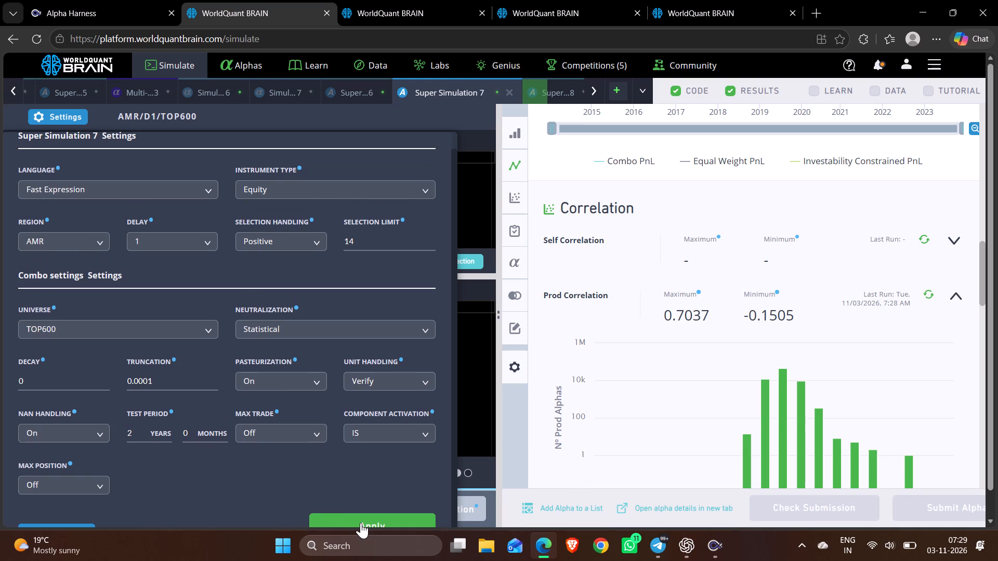
{"action": "left_click", "coordinate": [351, 513]}
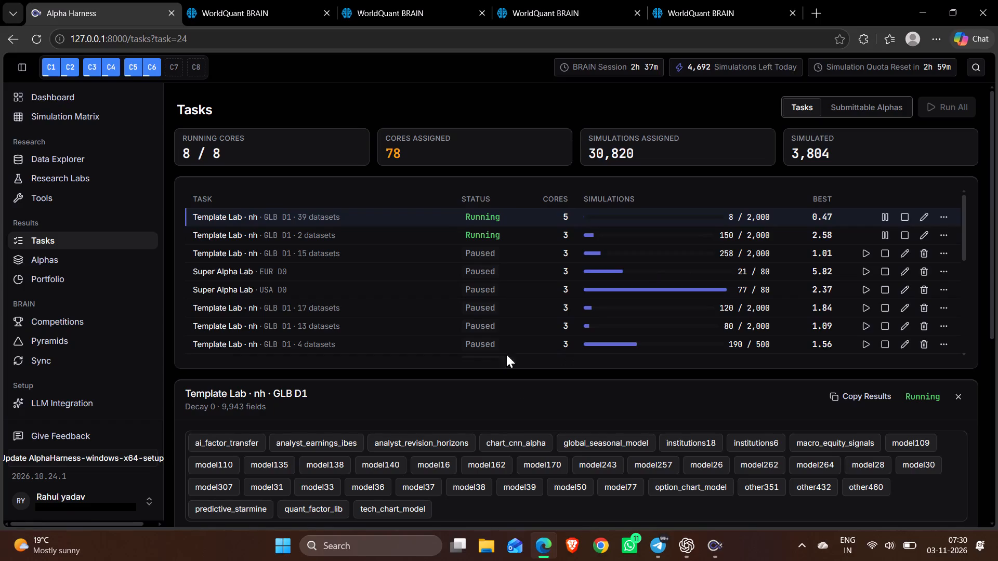
Switch to WorldQuant BRAIN and examine the JPN super alpha's results in Super Simulation 8 with the test period shown, including its prod correlation.
{"action": "left_click", "coordinate": [268, 0]}
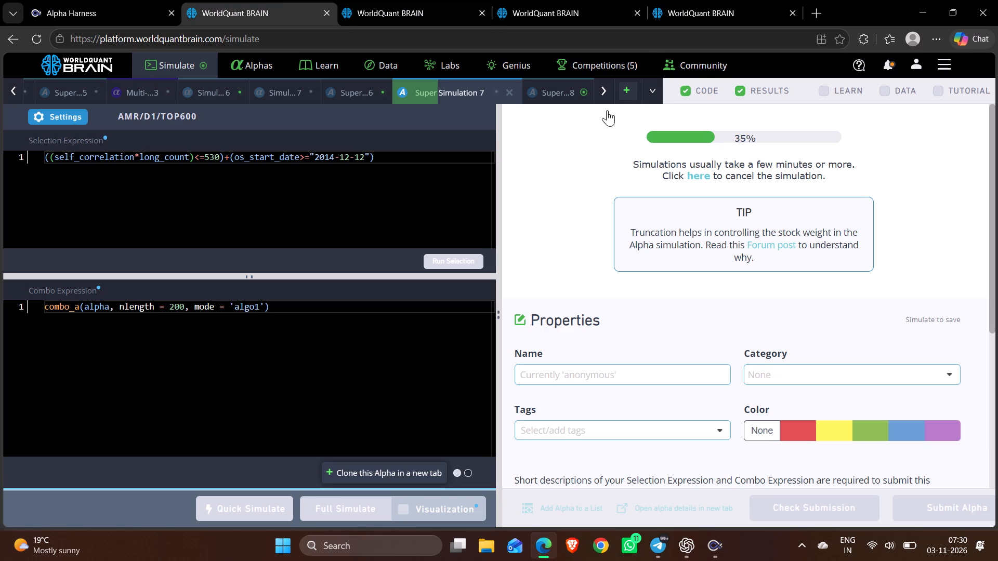
{"action": "left_click", "coordinate": [571, 96]}
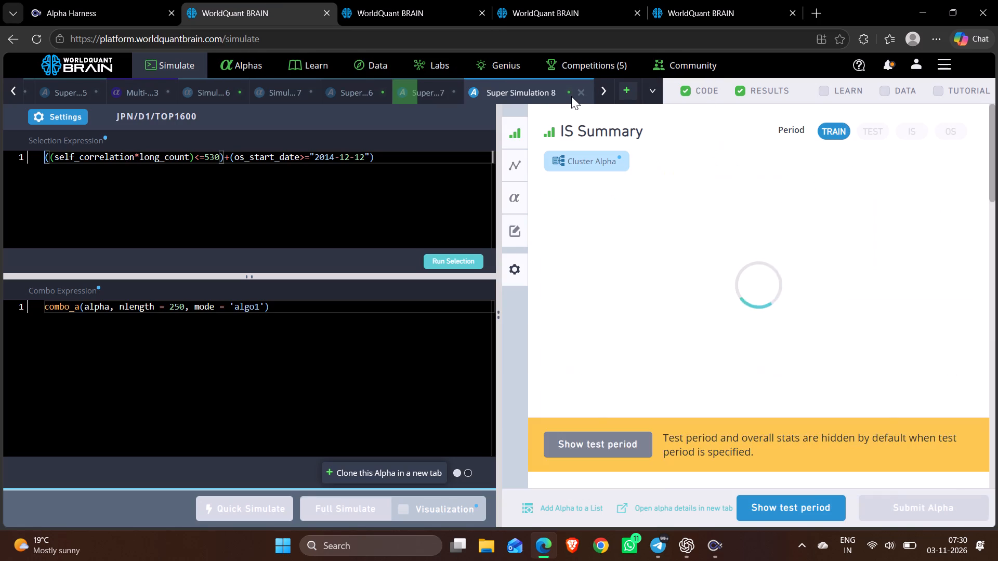
{"action": "left_click", "coordinate": [802, 501]}
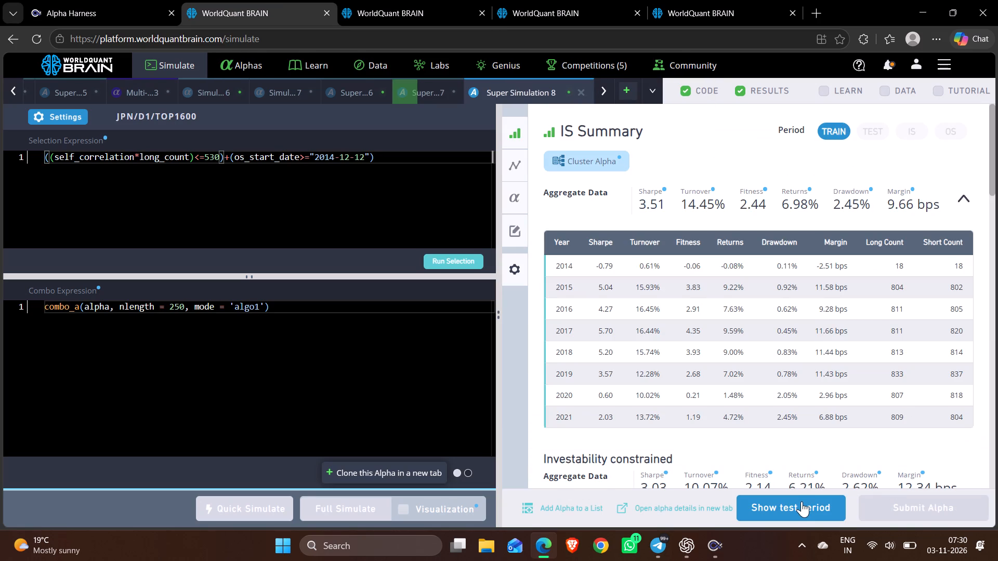
{"action": "left_click", "coordinate": [910, 130]}
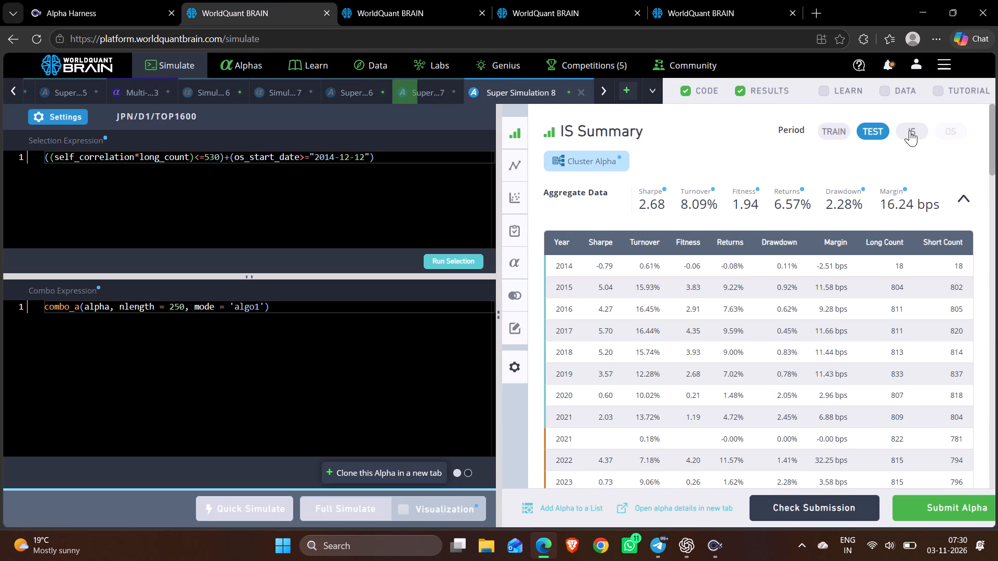
{"action": "scroll", "coordinate": [827, 272], "scroll_direction": "down", "scroll_amount": 8}
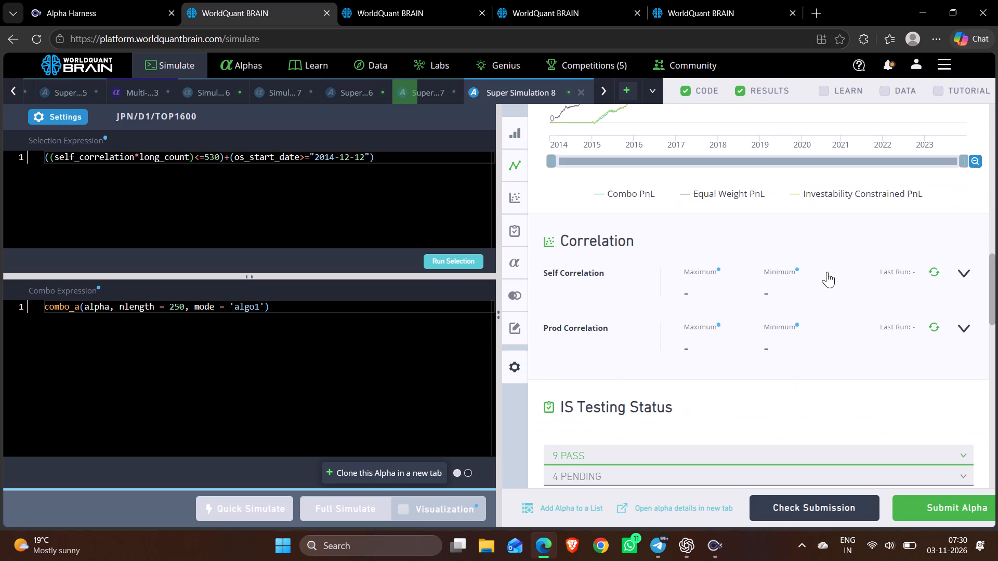
{"action": "scroll", "coordinate": [827, 272], "scroll_direction": "down", "scroll_amount": 1}
{"action": "left_click", "coordinate": [965, 294]}
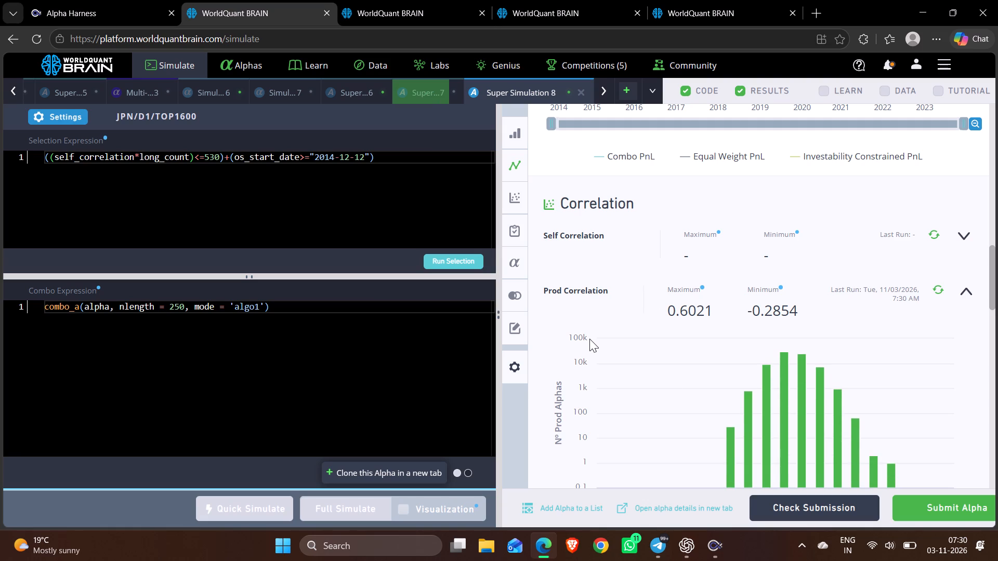
{"action": "scroll", "coordinate": [634, 349], "scroll_direction": "up", "scroll_amount": 5}
{"action": "scroll", "coordinate": [634, 349], "scroll_direction": "right", "scroll_amount": 1}
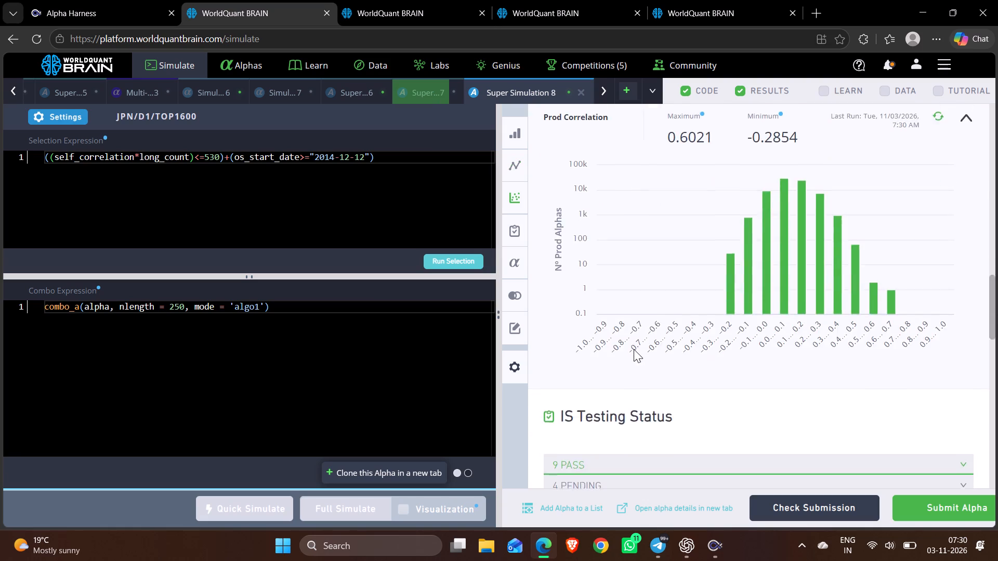
{"action": "scroll", "coordinate": [634, 349], "scroll_direction": "right", "scroll_amount": 1}
{"action": "scroll", "coordinate": [634, 349], "scroll_direction": "up", "scroll_amount": 7}
{"action": "scroll", "coordinate": [564, 304], "scroll_direction": "left", "scroll_amount": 2}
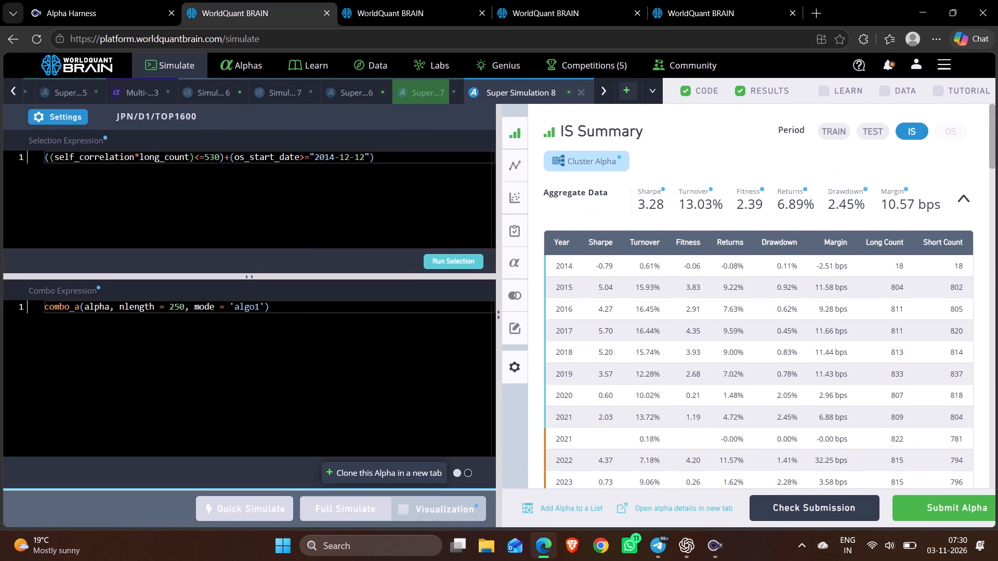
{"action": "scroll", "coordinate": [387, 370], "scroll_direction": "left", "scroll_amount": 1}
Clone the JPN super alpha into a new simulation, replace its combo expression with 1, and run the full simulation.
{"action": "triple_click", "coordinate": [352, 370]}
{"action": "left_click", "coordinate": [352, 370]}
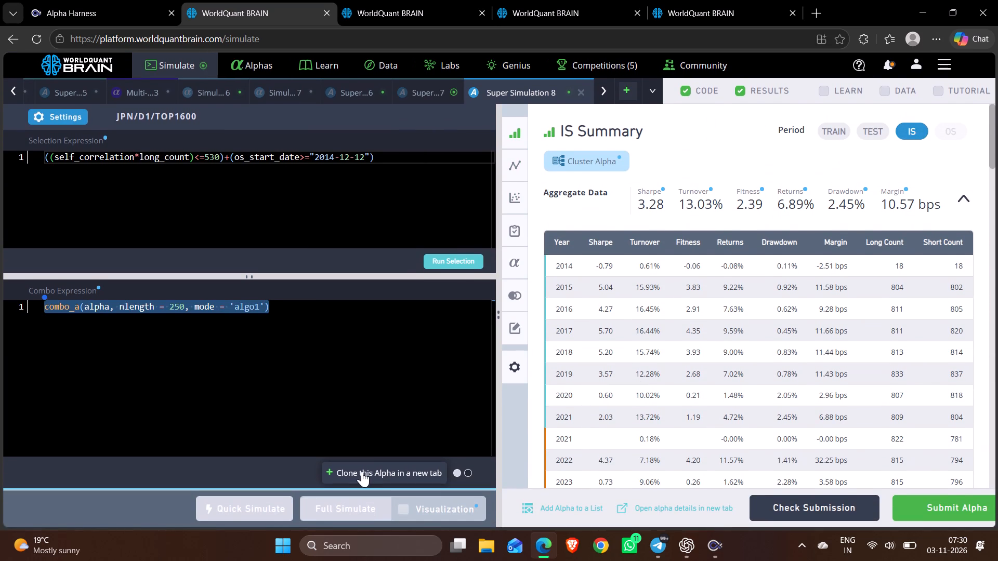
{"action": "left_click", "coordinate": [362, 471]}
{"action": "triple_click", "coordinate": [305, 372]}
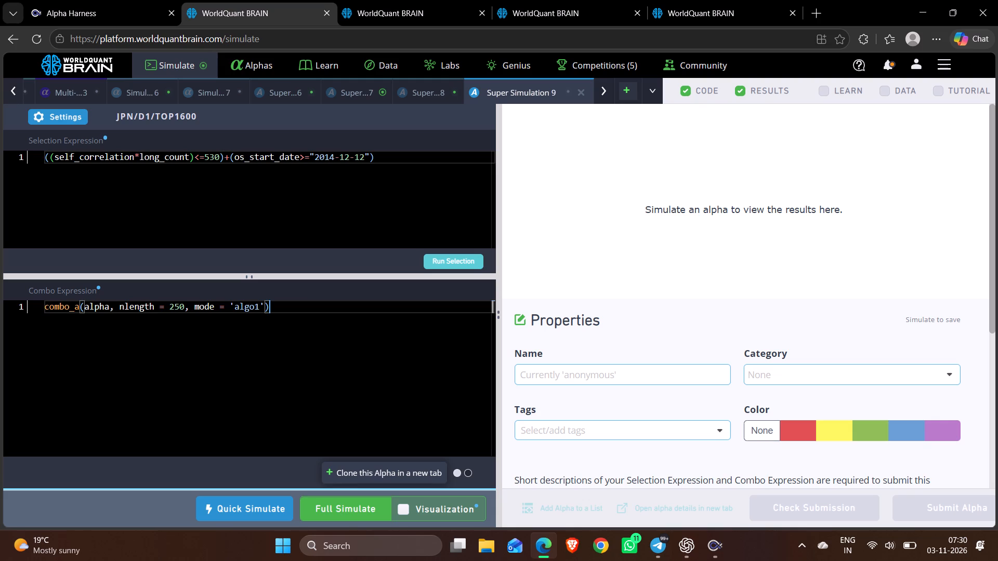
{"action": "double_click", "coordinate": [305, 372]}
{"action": "key", "text": "1"}
{"action": "left_click", "coordinate": [340, 503]}
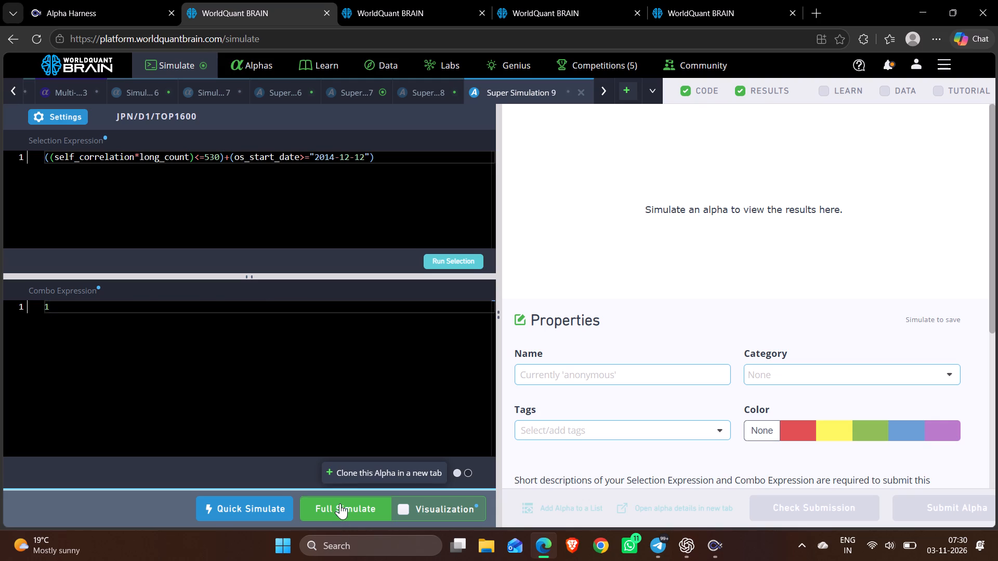
Show the test period for the AMR super alpha in Super Simulation 7 and view its overall IS summary.
{"action": "left_click", "coordinate": [362, 89]}
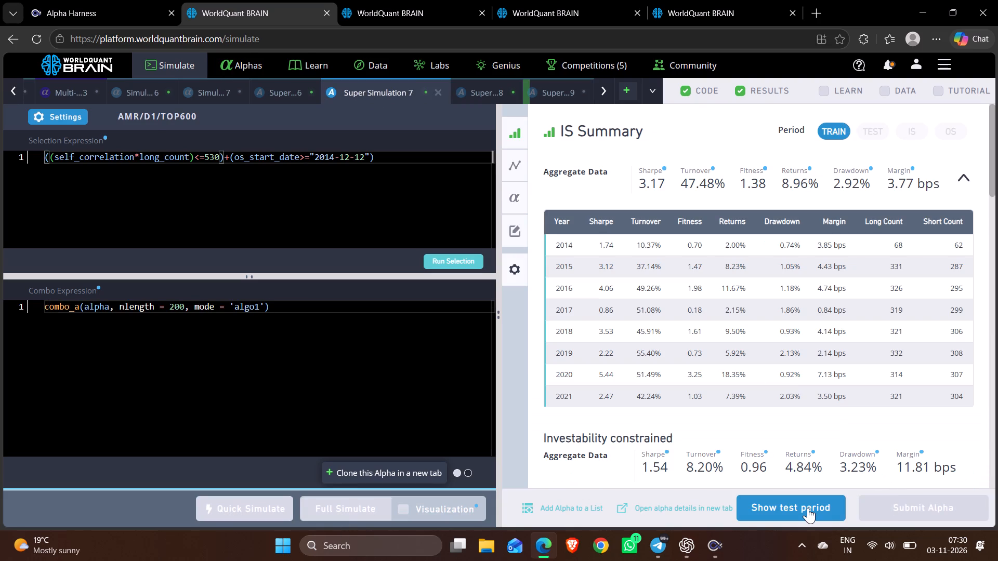
{"action": "left_click", "coordinate": [808, 507]}
{"action": "left_click", "coordinate": [918, 134]}
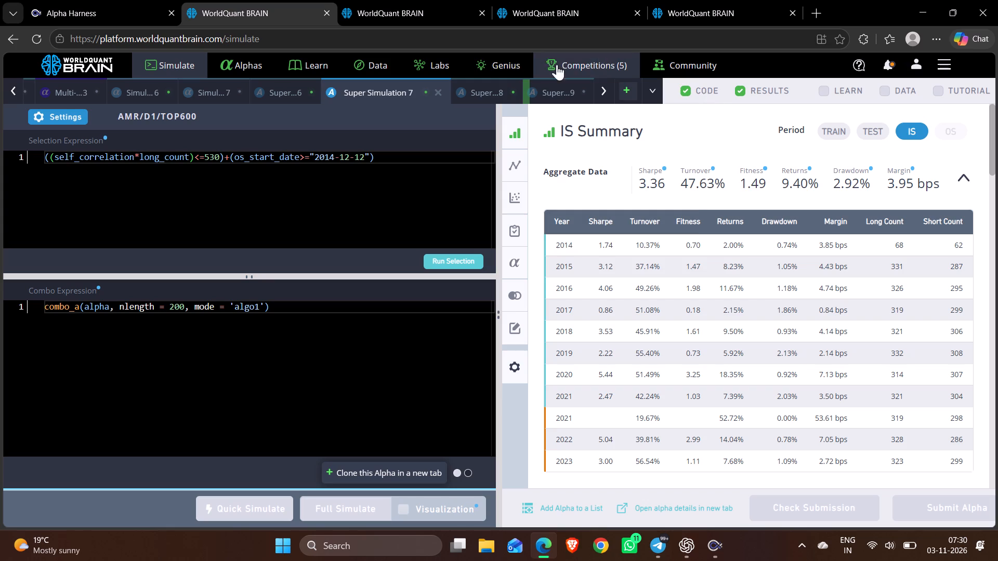
Return to the JPN super alpha in Super Simulation 8, show its IS period summary, and rename the simulation as "m,nm,".
{"action": "left_click", "coordinate": [476, 87]}
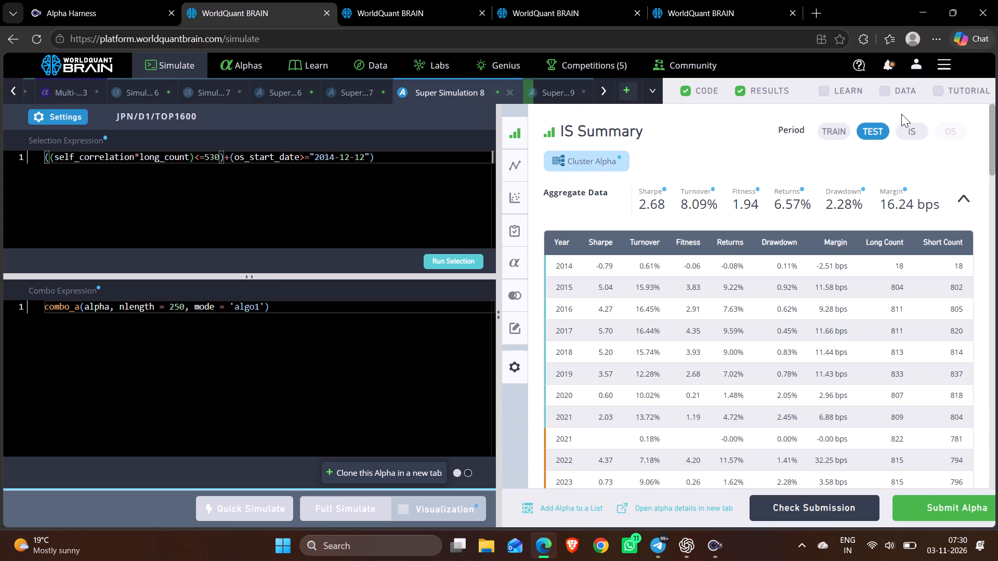
{"action": "left_click", "coordinate": [908, 124]}
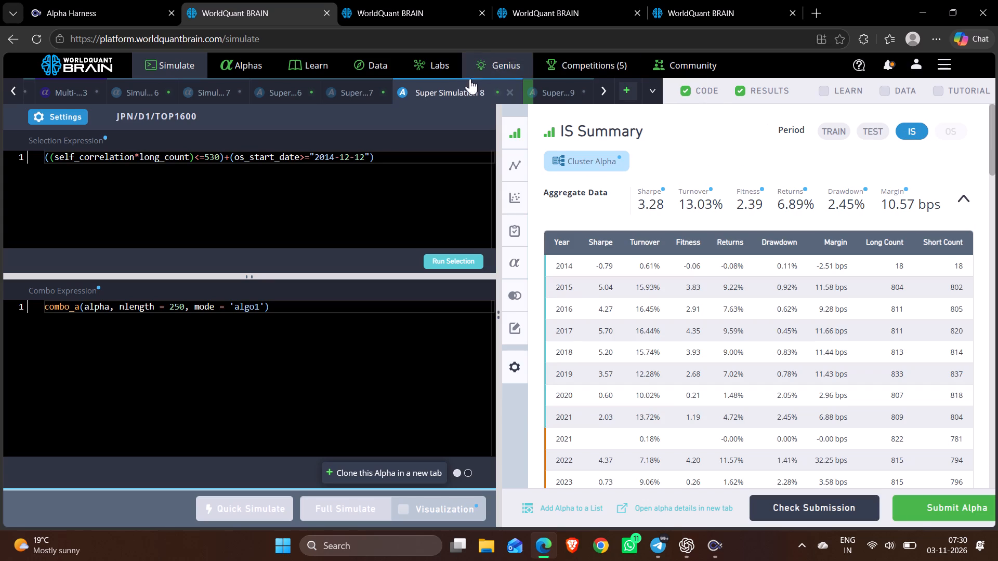
{"action": "right_click", "coordinate": [449, 95]}
{"action": "left_click", "coordinate": [468, 101]}
{"action": "type", "text": "m,"}
{"action": "type", "text": "nm,"}
{"action": "left_click", "coordinate": [734, 341]}
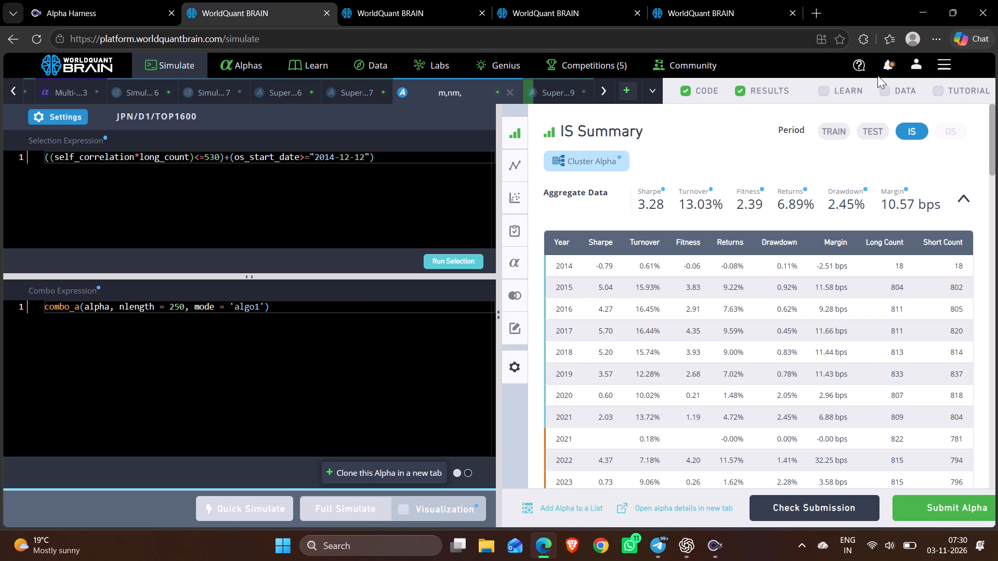
Open the notifications to view the latest BRAIN messages.
{"action": "left_click", "coordinate": [888, 72]}
{"action": "left_click", "coordinate": [888, 72]}
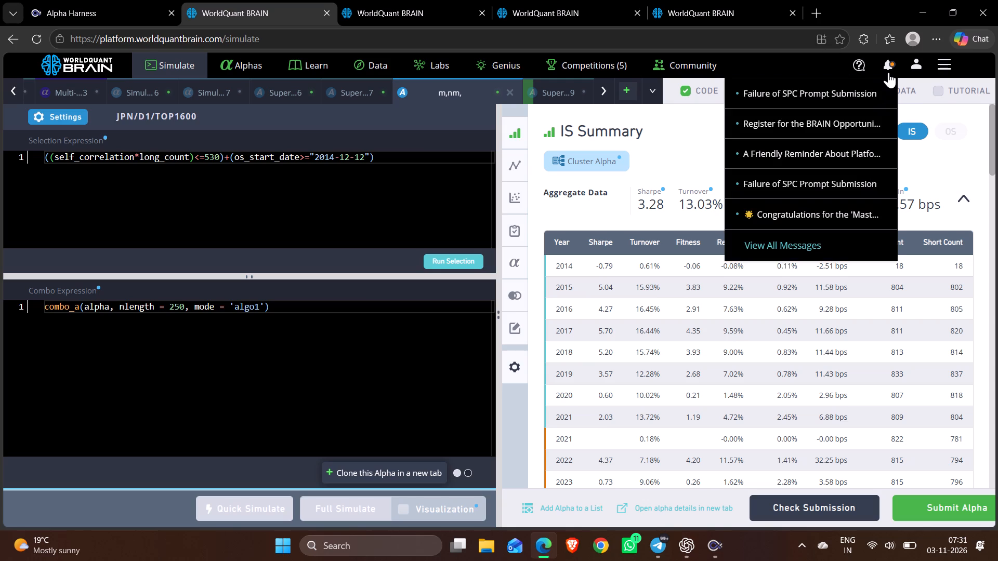
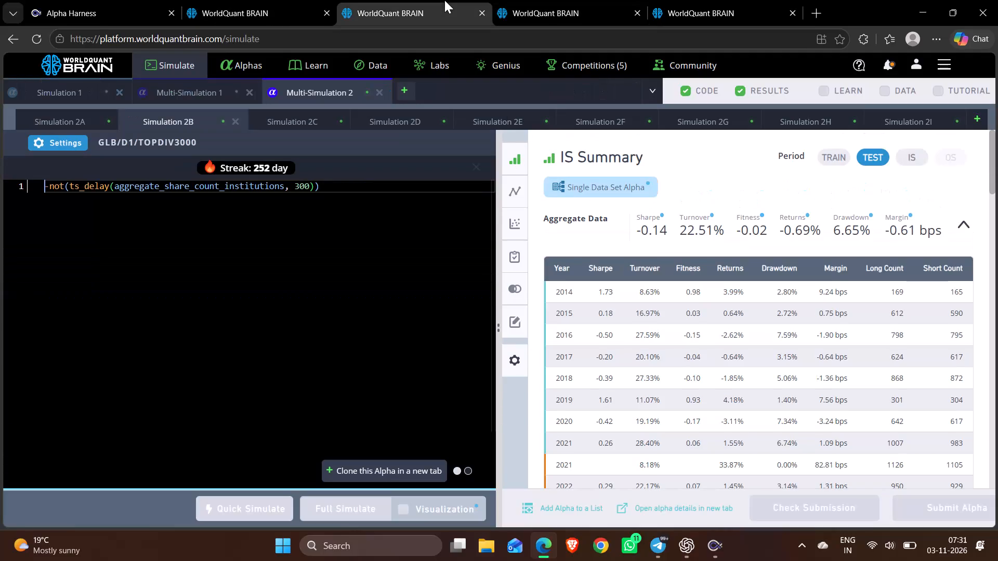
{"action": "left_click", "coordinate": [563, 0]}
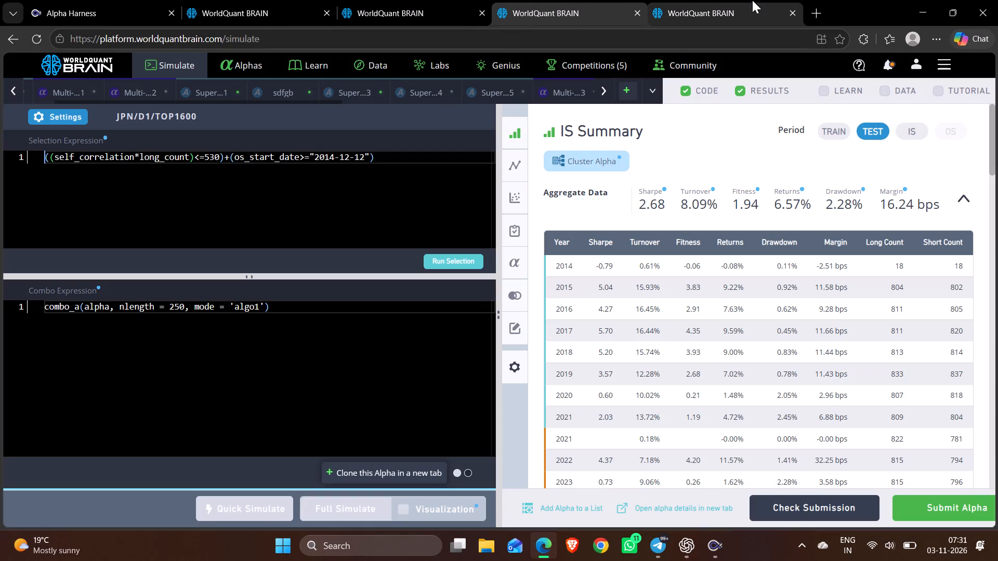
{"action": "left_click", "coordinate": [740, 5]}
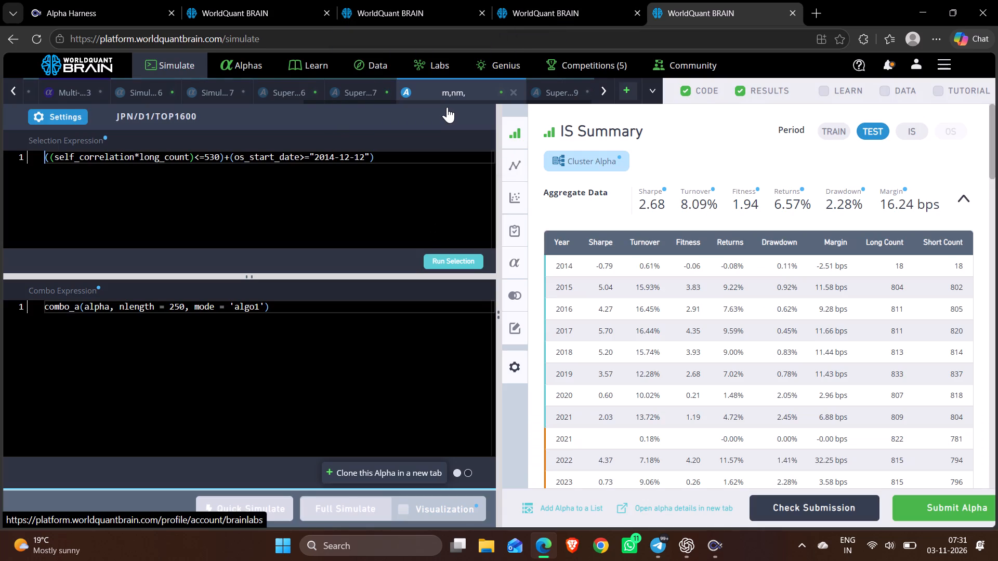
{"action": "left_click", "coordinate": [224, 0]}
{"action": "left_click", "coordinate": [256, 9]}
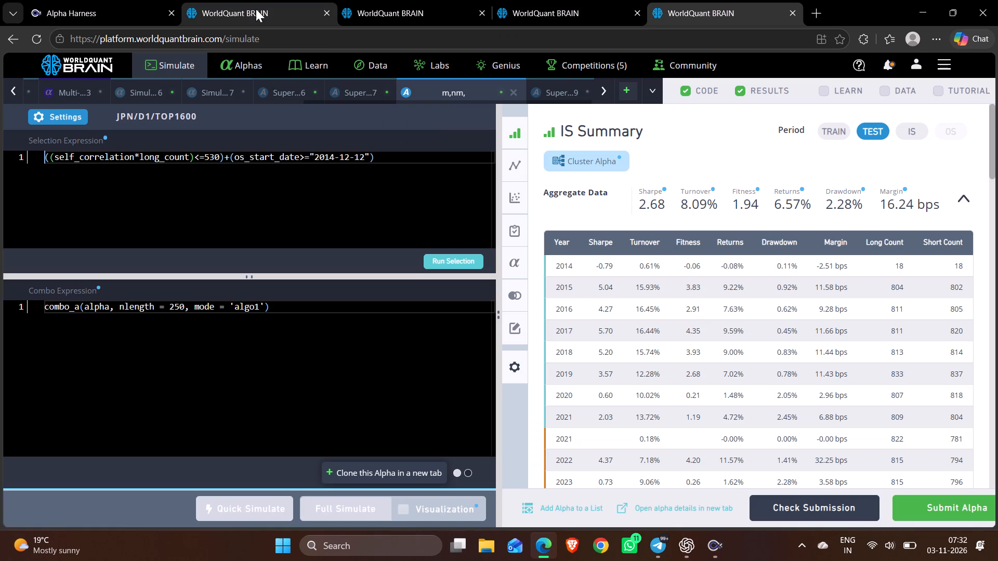